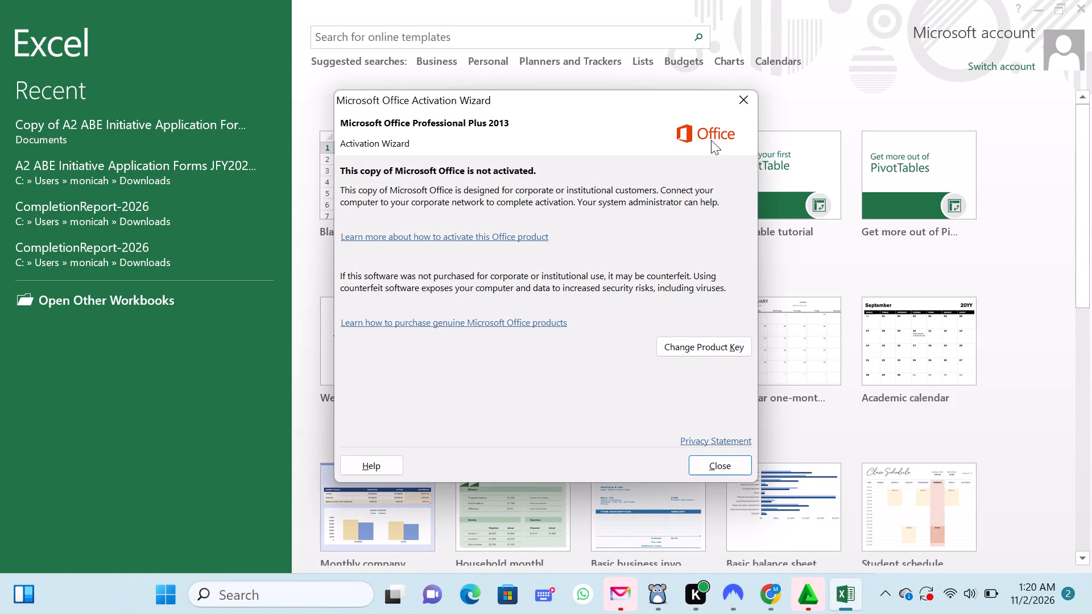
Dismiss the activation notice and create a workbook from the Wedding budget expenses comparison template.
{"action": "left_click", "coordinate": [744, 97]}
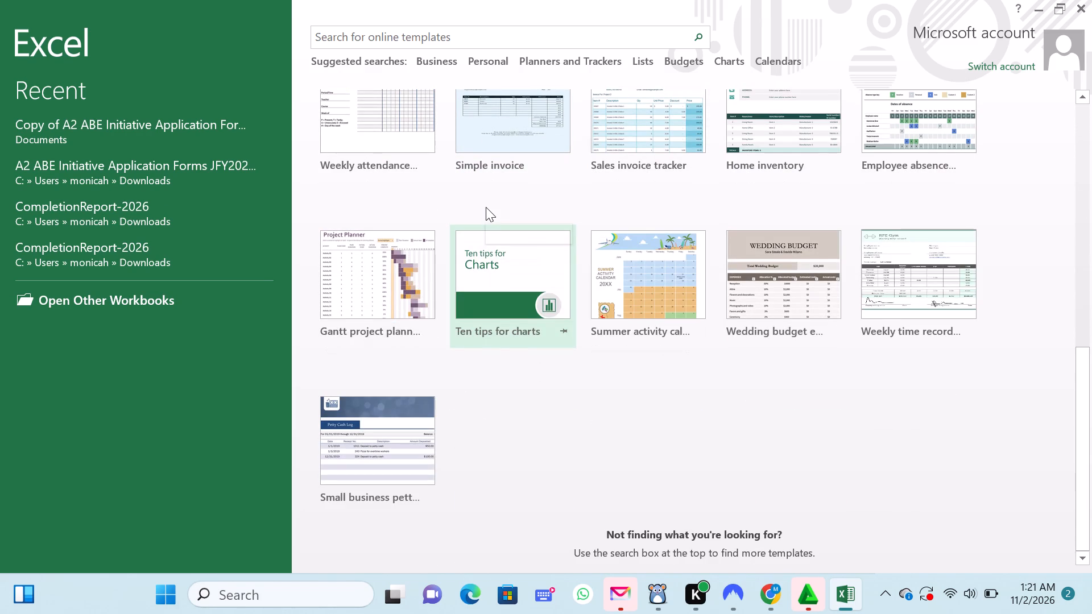
{"action": "left_click", "coordinate": [819, 296]}
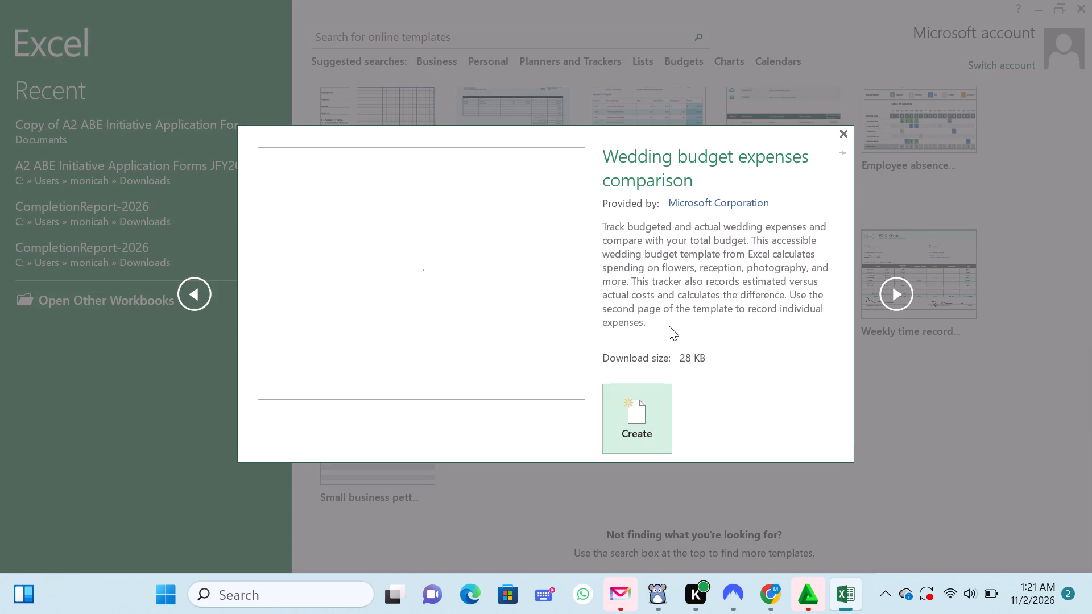
{"action": "left_click", "coordinate": [634, 399]}
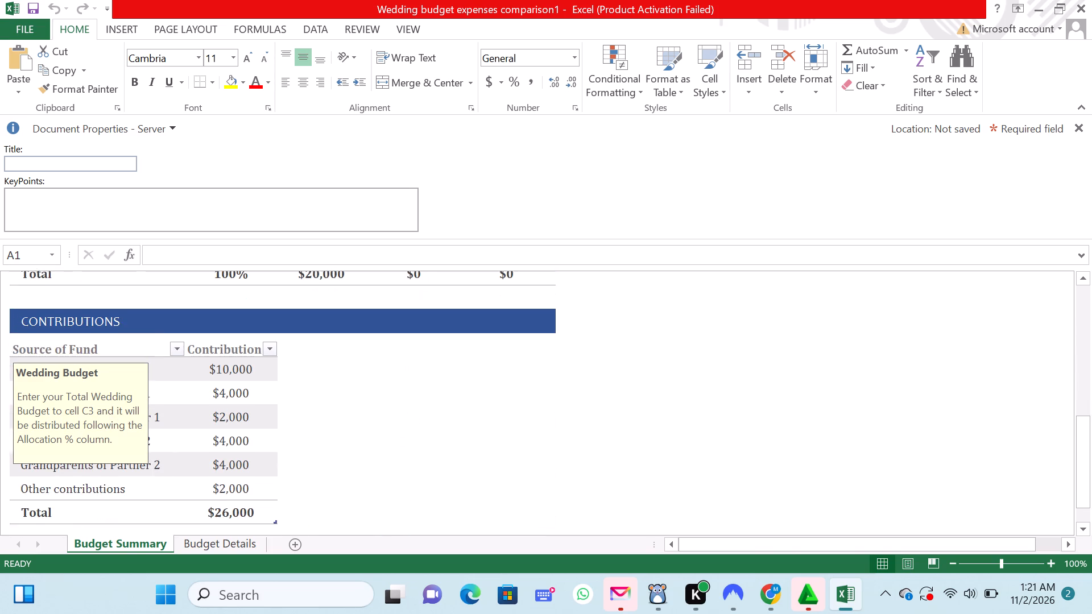
Examine the expenses and contributions tables on the Budget Summary sheet, including the Actual Costs cells.
{"action": "left_click", "coordinate": [474, 346]}
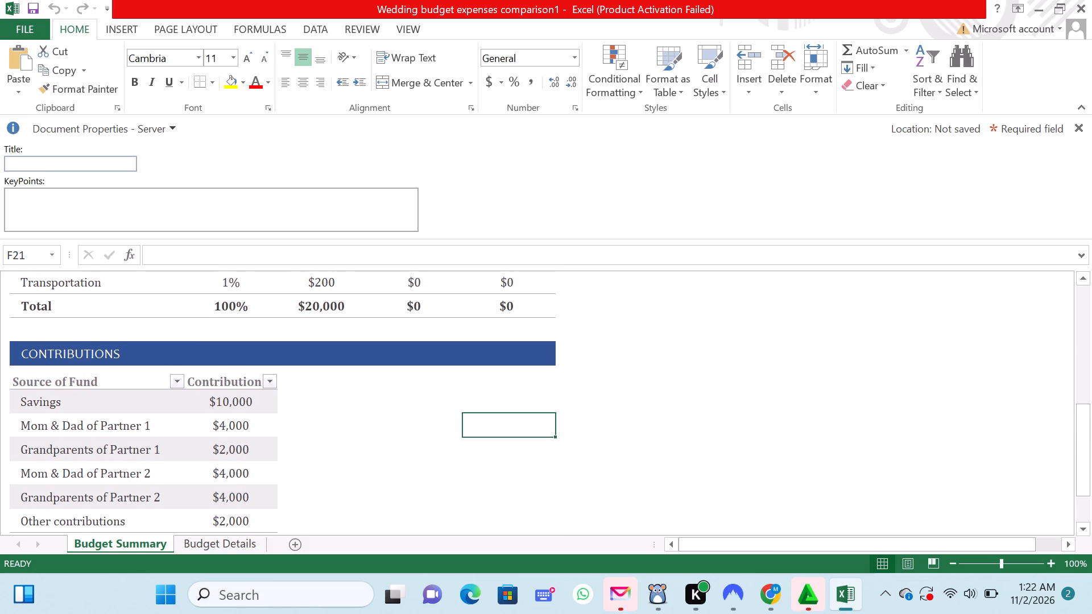
{"action": "left_click", "coordinate": [444, 337]}
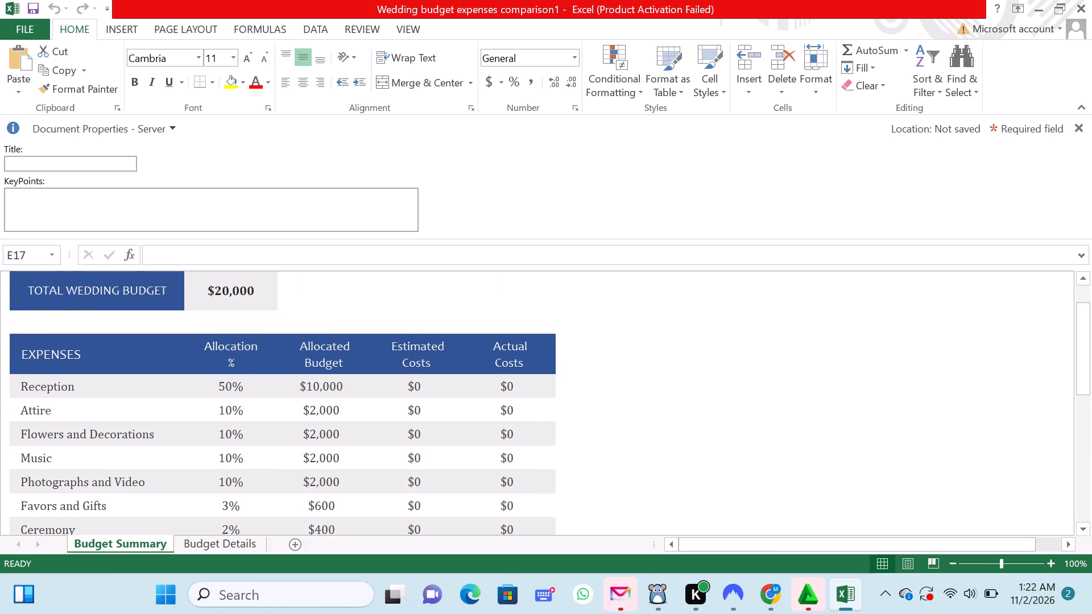
{"action": "left_click", "coordinate": [518, 400]}
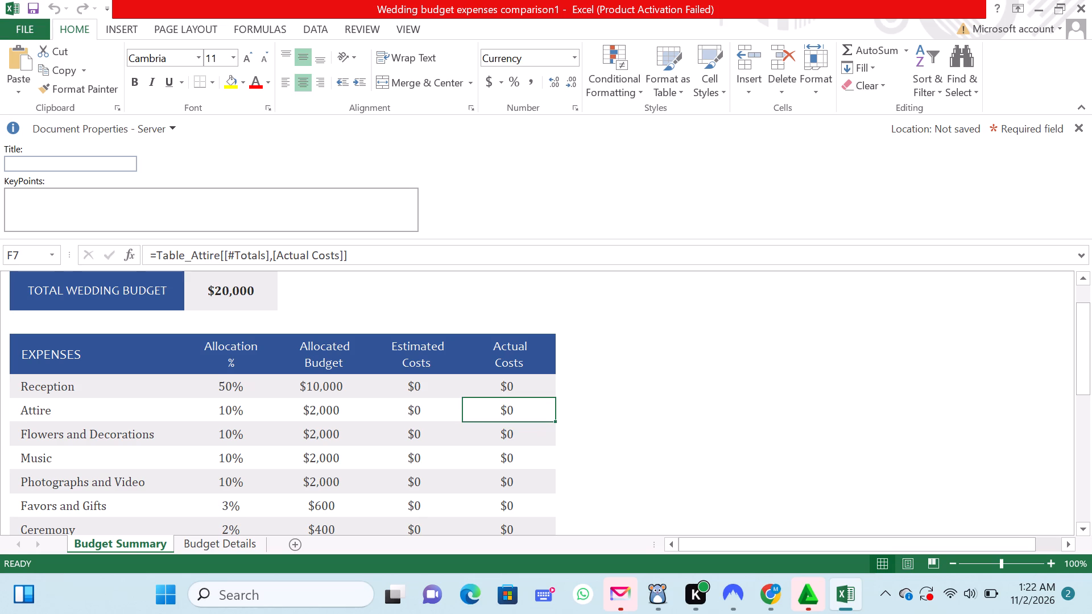
{"action": "left_click", "coordinate": [519, 412]}
{"action": "left_click", "coordinate": [519, 412]}
{"action": "left_click", "coordinate": [510, 446]}
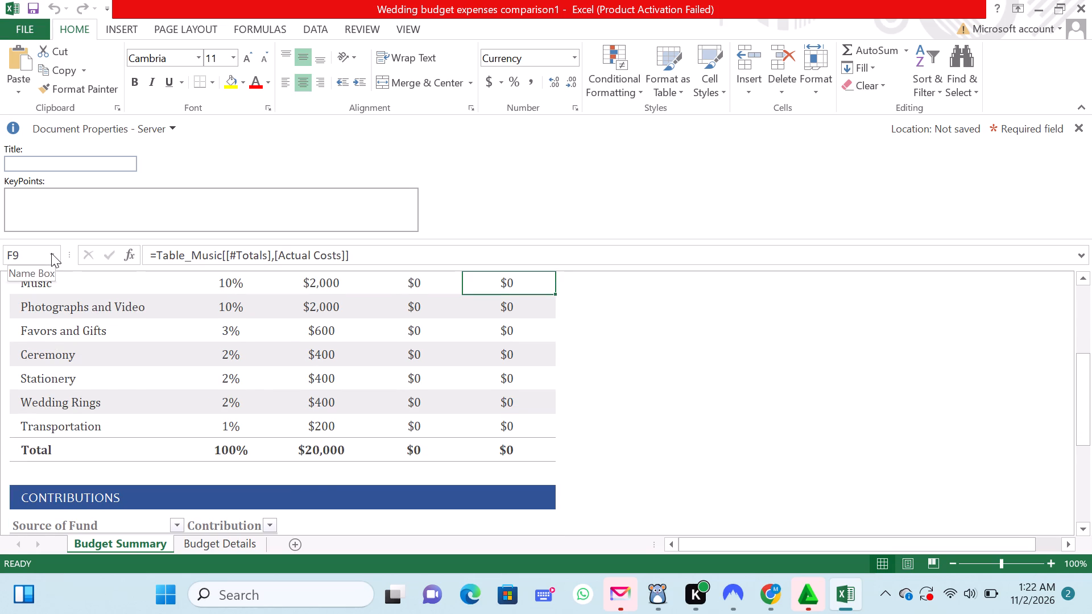
Go to cell C3, the total wedding budget, by its cell reference.
{"action": "left_click", "coordinate": [51, 253]}
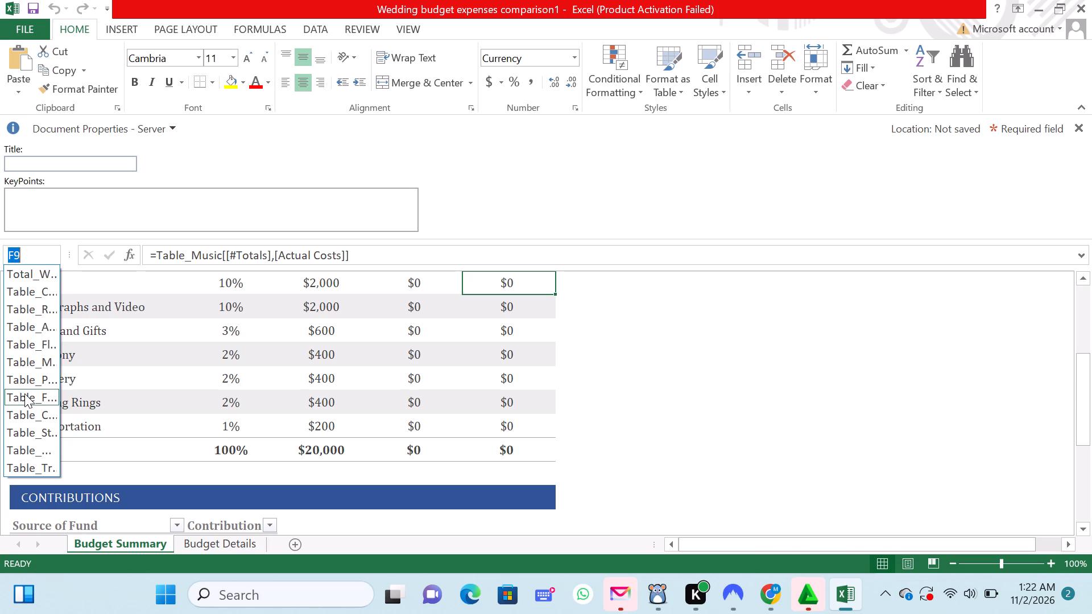
{"action": "key", "text": "BackSpace"}
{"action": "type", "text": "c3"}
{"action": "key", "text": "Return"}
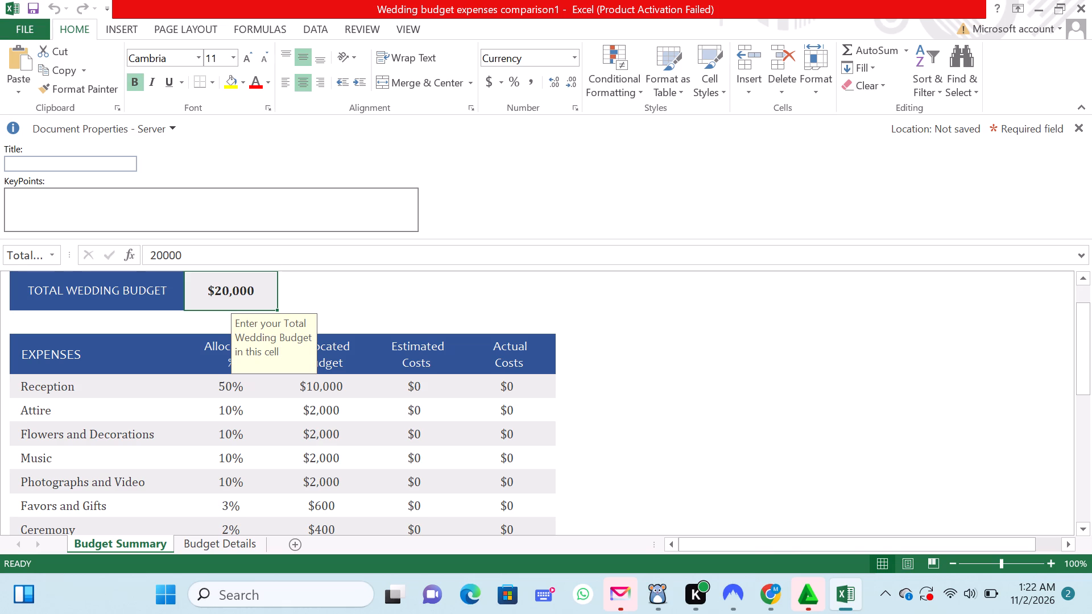
Enter 2000000 in the KeyPoints document property of the wedding budget workbook.
{"action": "left_click", "coordinate": [53, 216]}
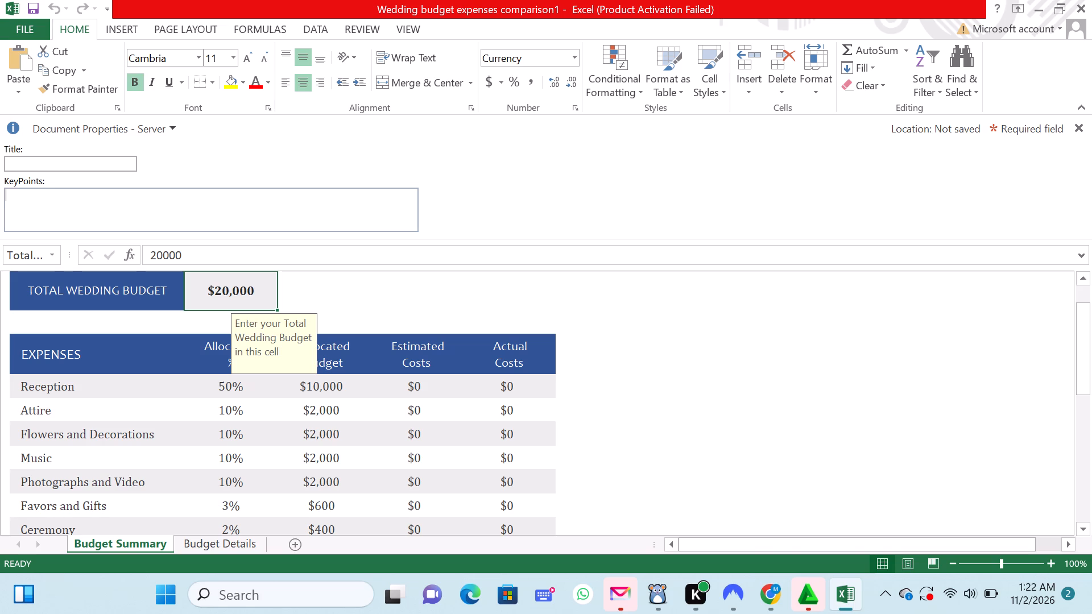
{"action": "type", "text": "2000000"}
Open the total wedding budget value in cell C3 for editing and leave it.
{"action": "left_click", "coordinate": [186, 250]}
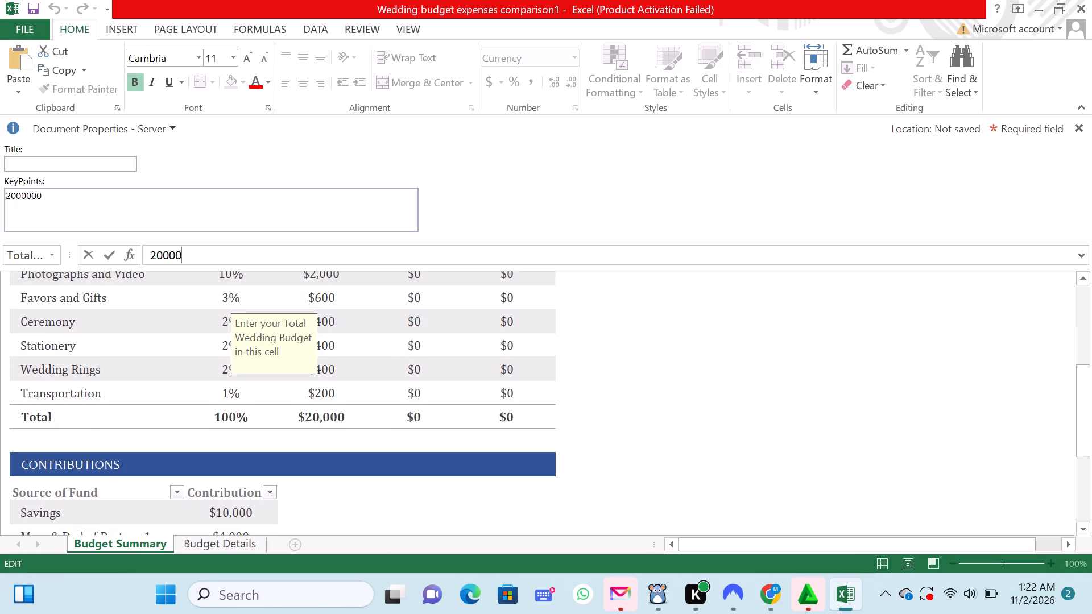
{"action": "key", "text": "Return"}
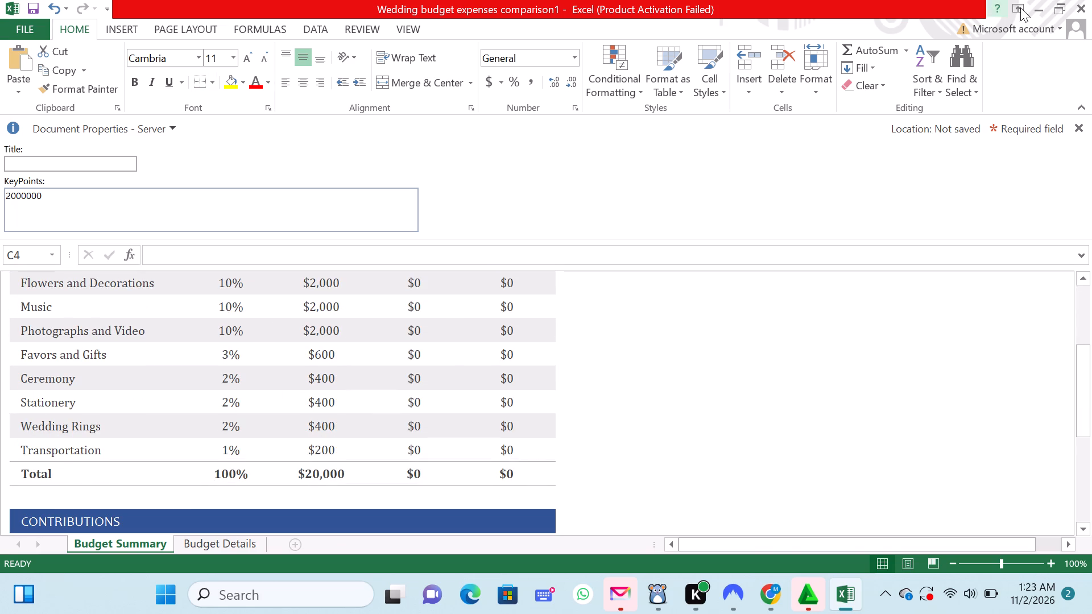
Search for Publisher 2013 with "pu", launch it and dismiss its activation notice.
{"action": "left_click", "coordinate": [296, 594]}
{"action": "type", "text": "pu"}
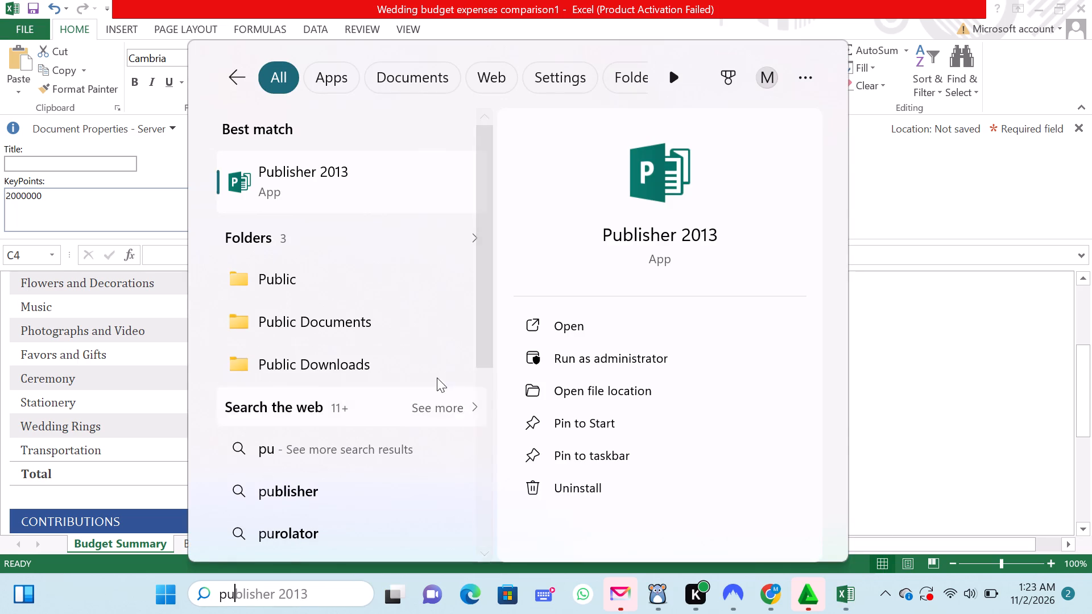
{"action": "left_click", "coordinate": [590, 322]}
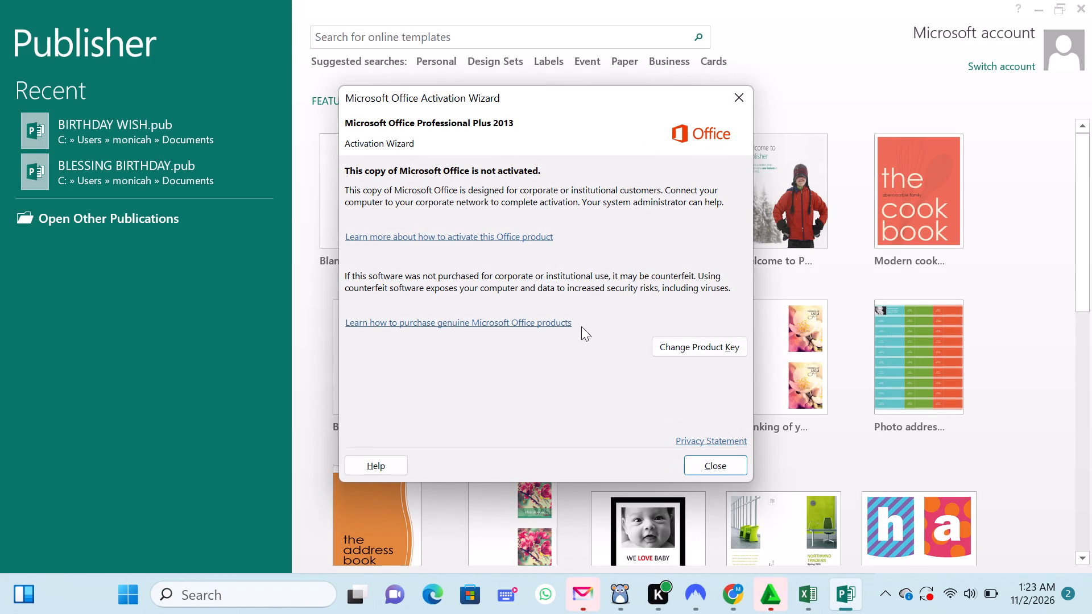
{"action": "left_click", "coordinate": [743, 93]}
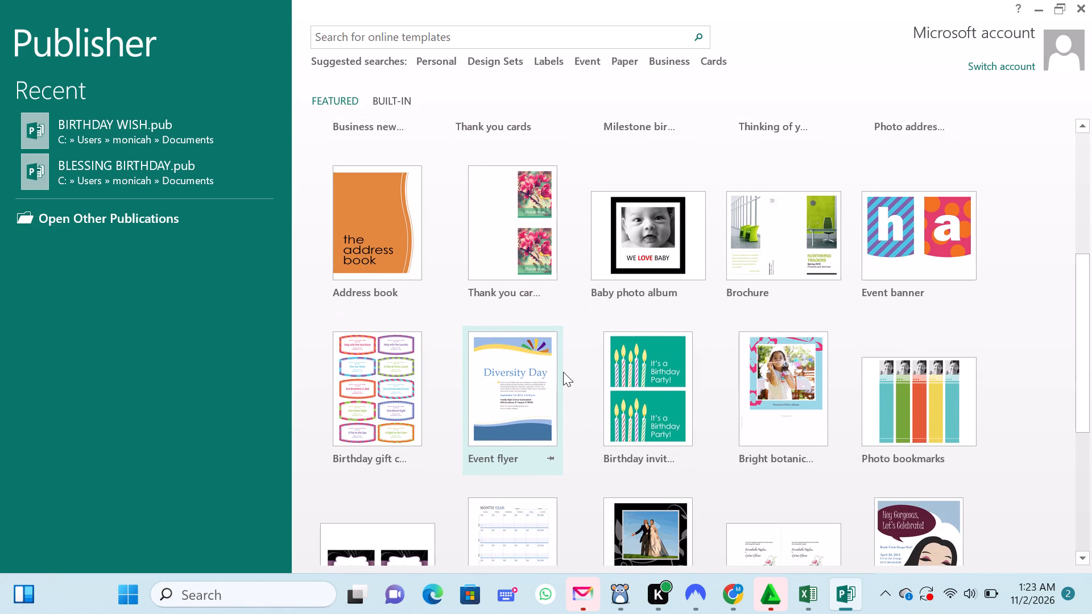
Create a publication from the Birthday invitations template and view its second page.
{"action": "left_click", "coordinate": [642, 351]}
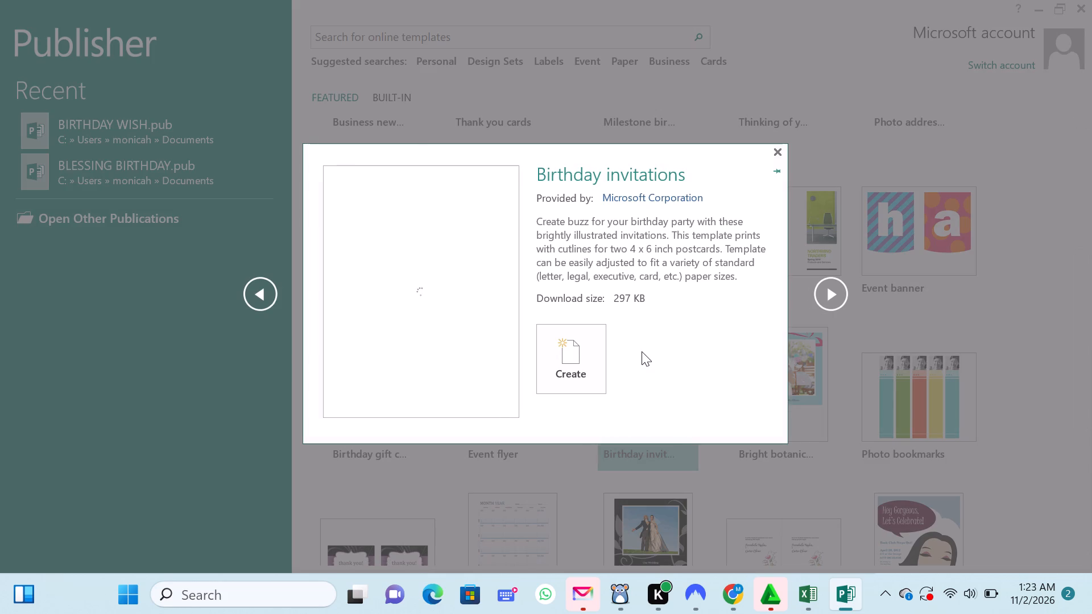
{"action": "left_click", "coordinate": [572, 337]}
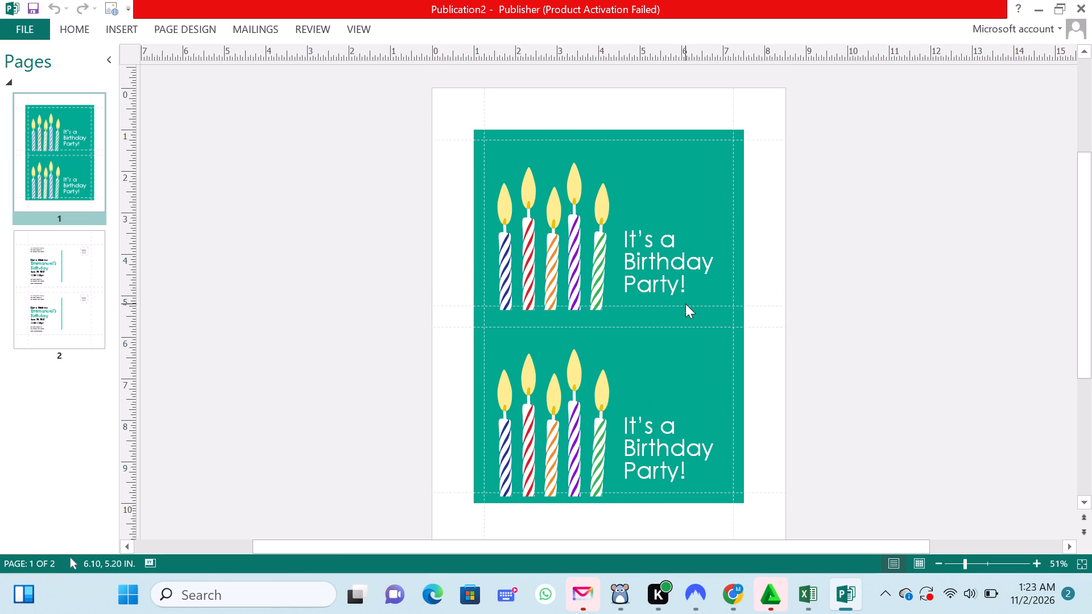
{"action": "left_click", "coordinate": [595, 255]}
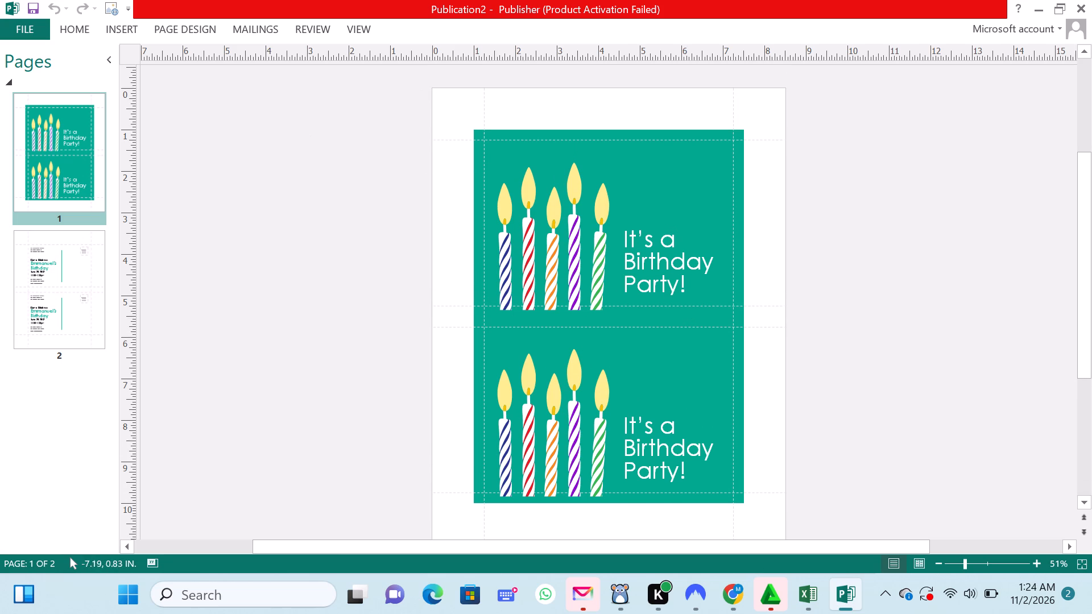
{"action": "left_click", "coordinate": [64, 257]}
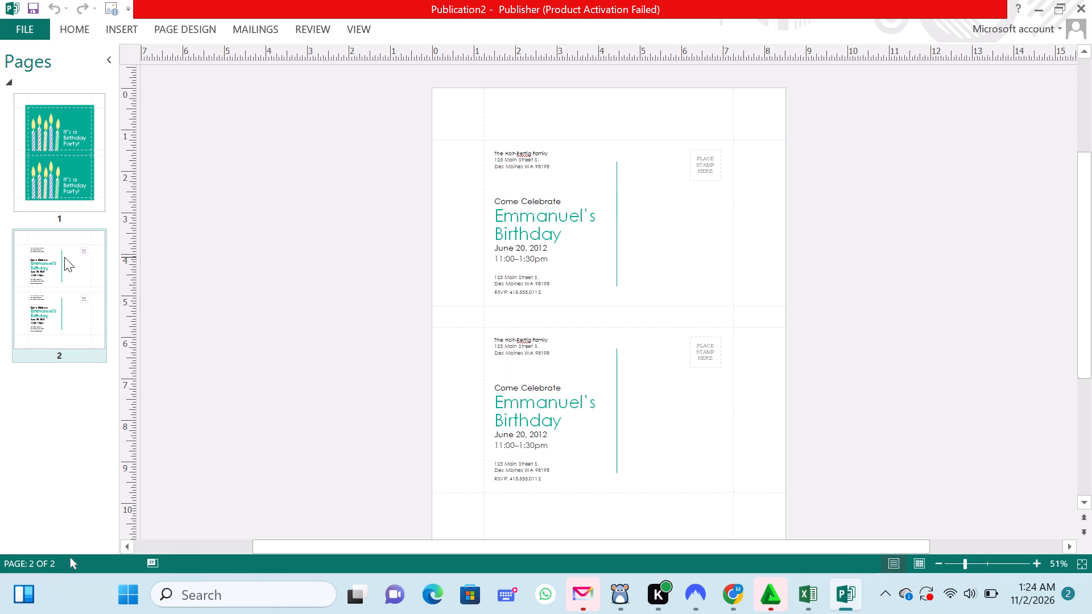
Create a new Blank 8.5 x 11" publication and dismiss the activation notice.
{"action": "left_click", "coordinate": [32, 27]}
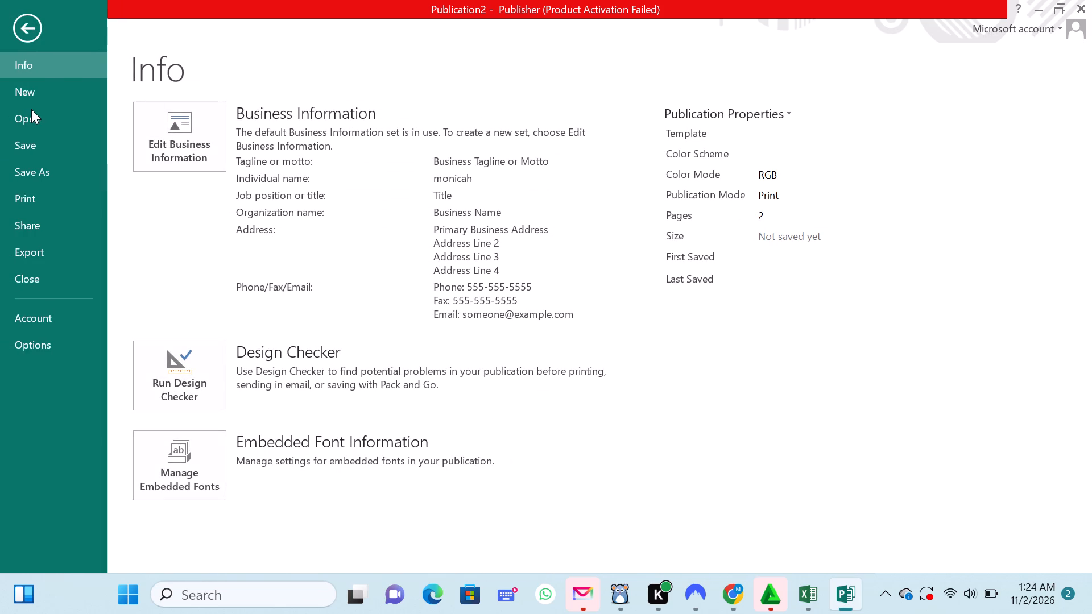
{"action": "left_click", "coordinate": [23, 97]}
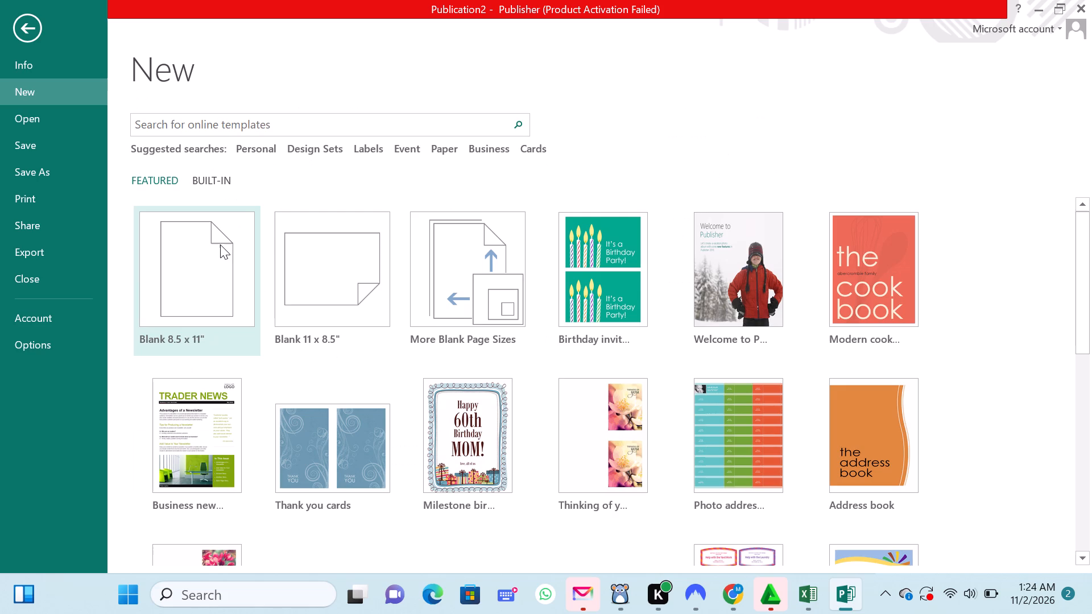
{"action": "left_click", "coordinate": [220, 245]}
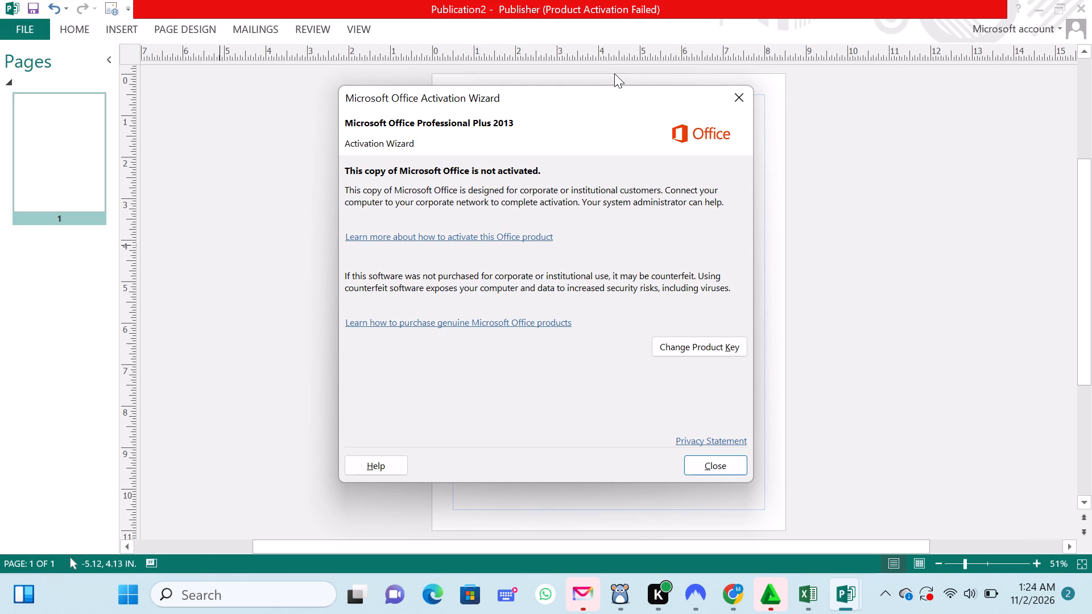
{"action": "left_click", "coordinate": [738, 94]}
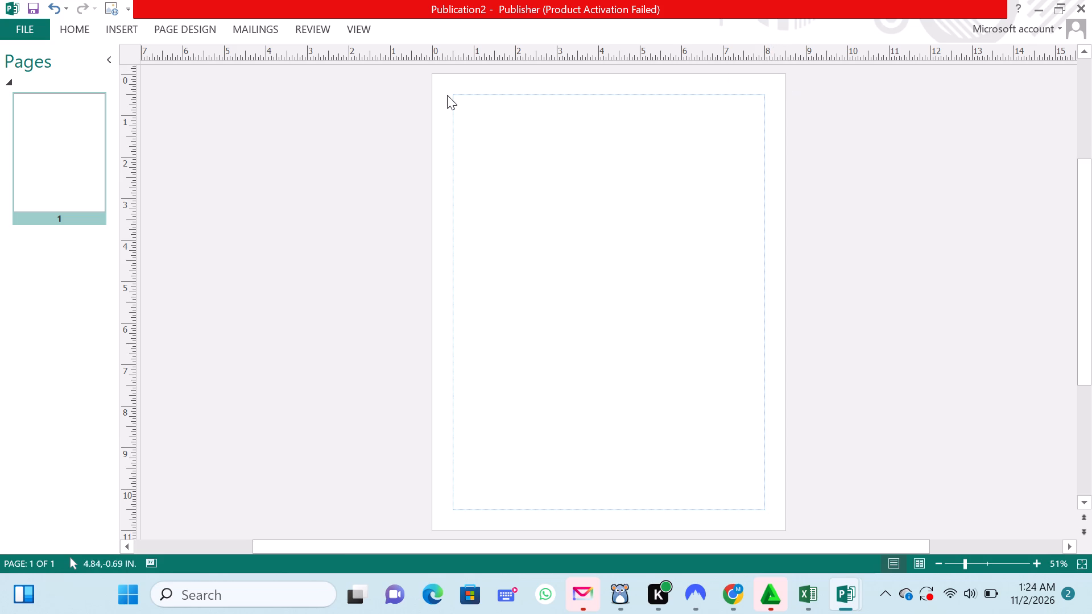
Draw a text box about 5.75 x 5.07 in, starting about 2.09, 1.51 in on the blank page, and deselect it.
{"action": "left_click", "coordinate": [117, 26]}
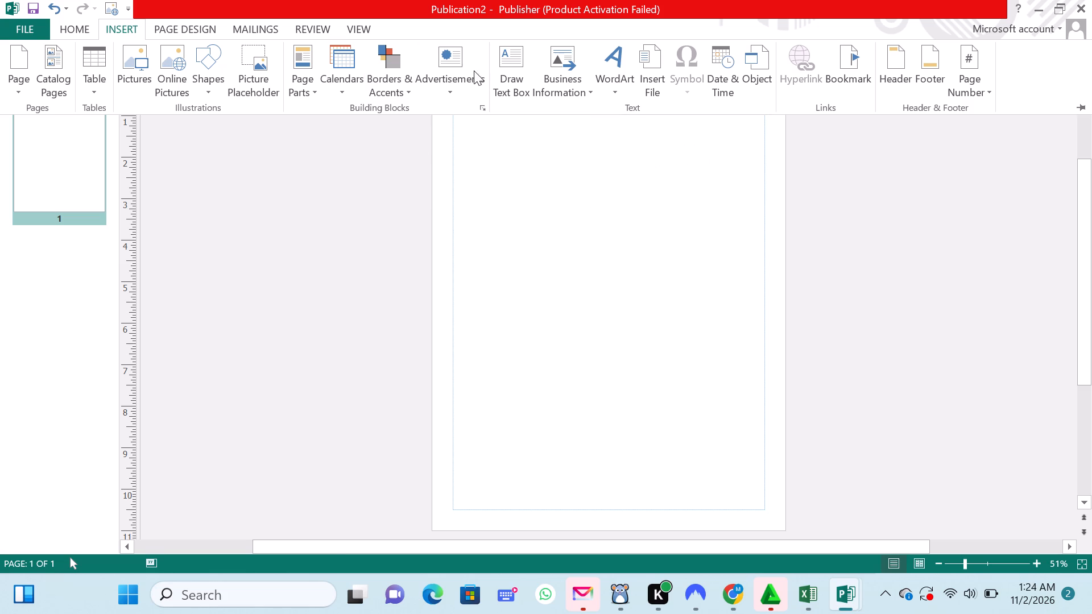
{"action": "left_click", "coordinate": [524, 83]}
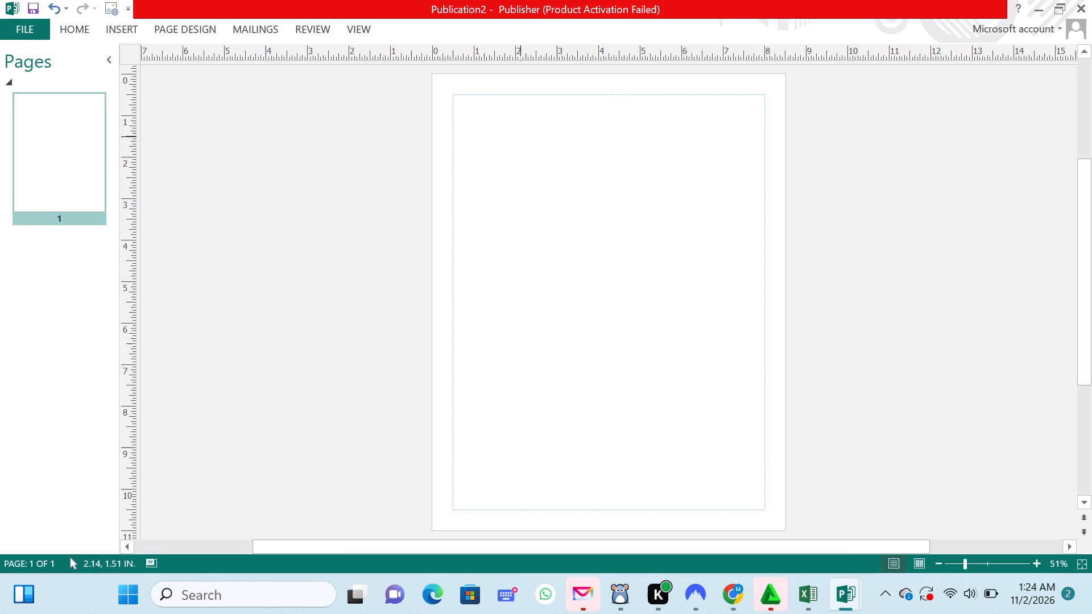
{"action": "left_click_drag", "start_coordinate": [519, 136], "coordinate": [653, 246]}
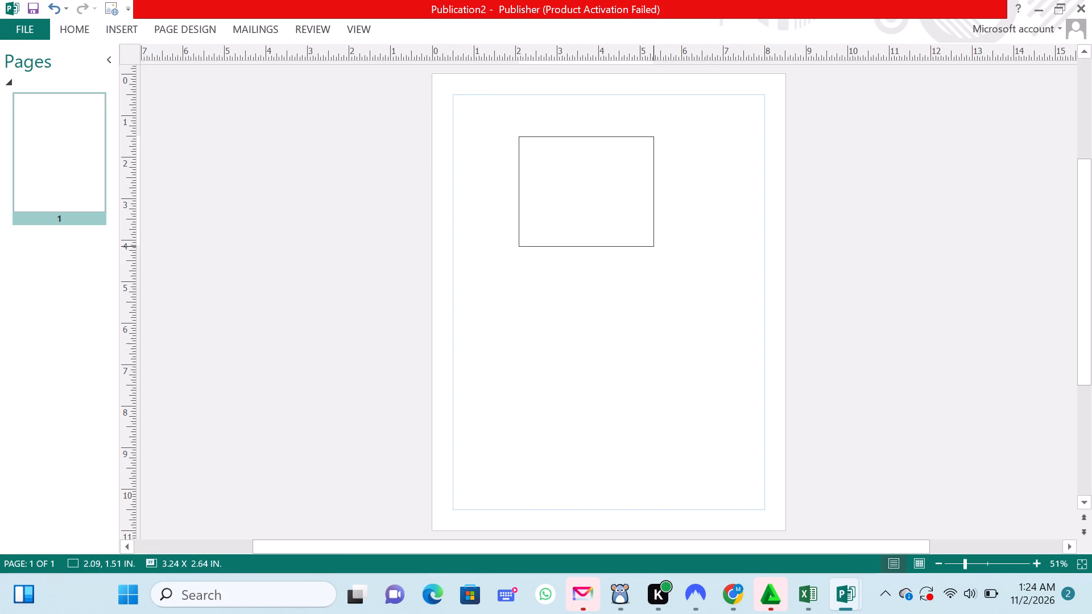
{"action": "left_click_drag", "start_coordinate": [653, 246], "coordinate": [755, 320]}
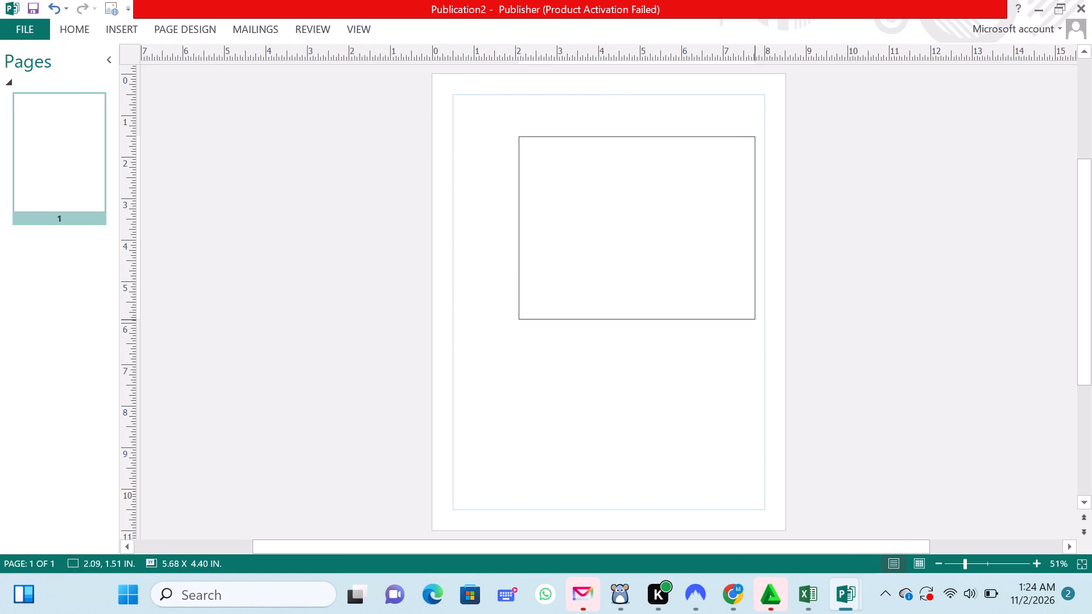
{"action": "left_click_drag", "start_coordinate": [755, 320], "coordinate": [758, 347]}
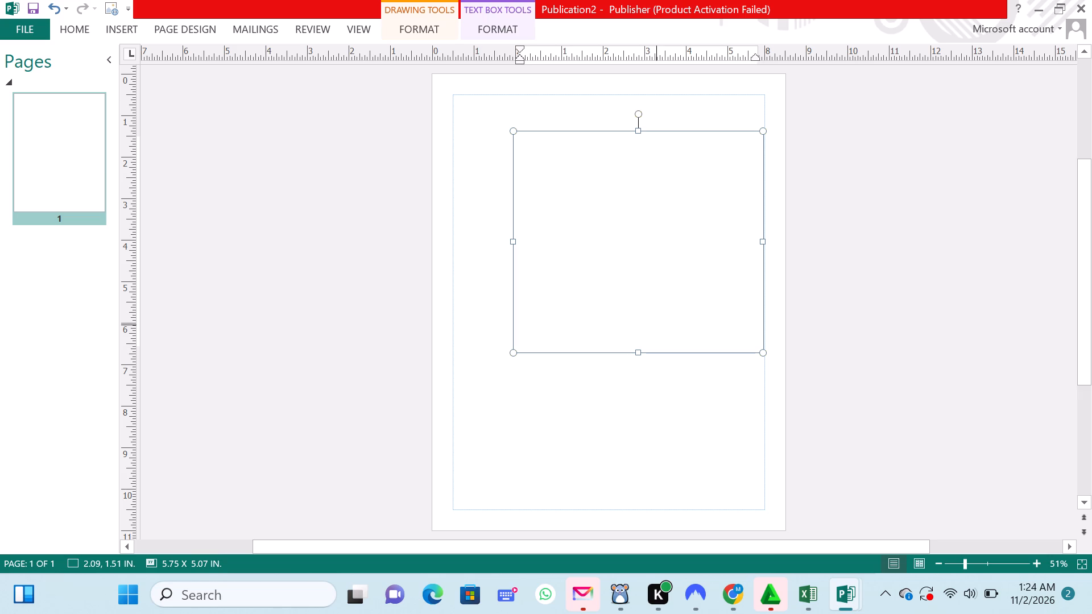
{"action": "left_click", "coordinate": [639, 458]}
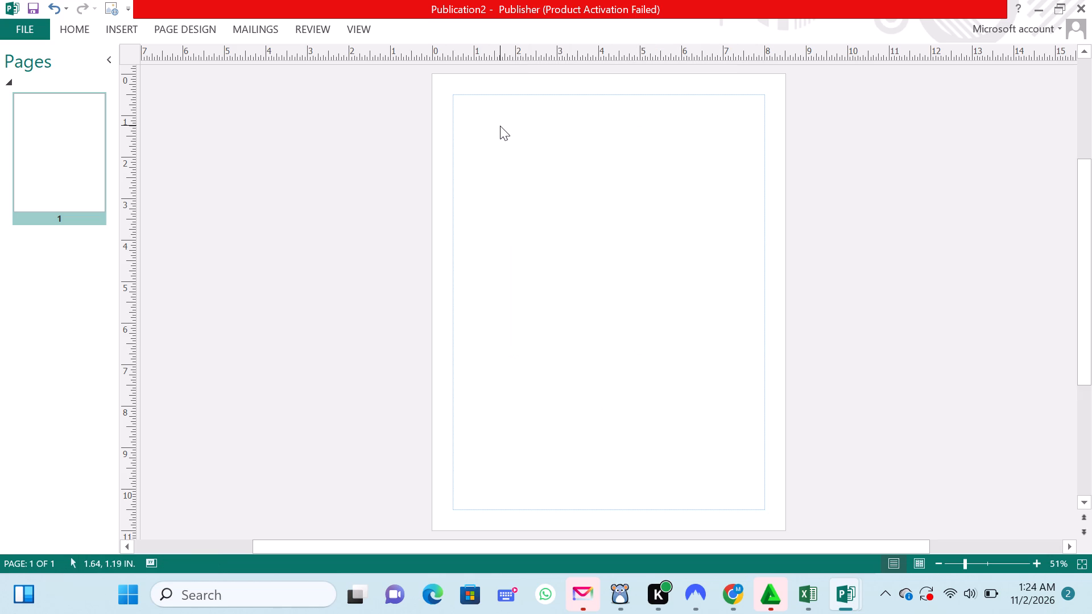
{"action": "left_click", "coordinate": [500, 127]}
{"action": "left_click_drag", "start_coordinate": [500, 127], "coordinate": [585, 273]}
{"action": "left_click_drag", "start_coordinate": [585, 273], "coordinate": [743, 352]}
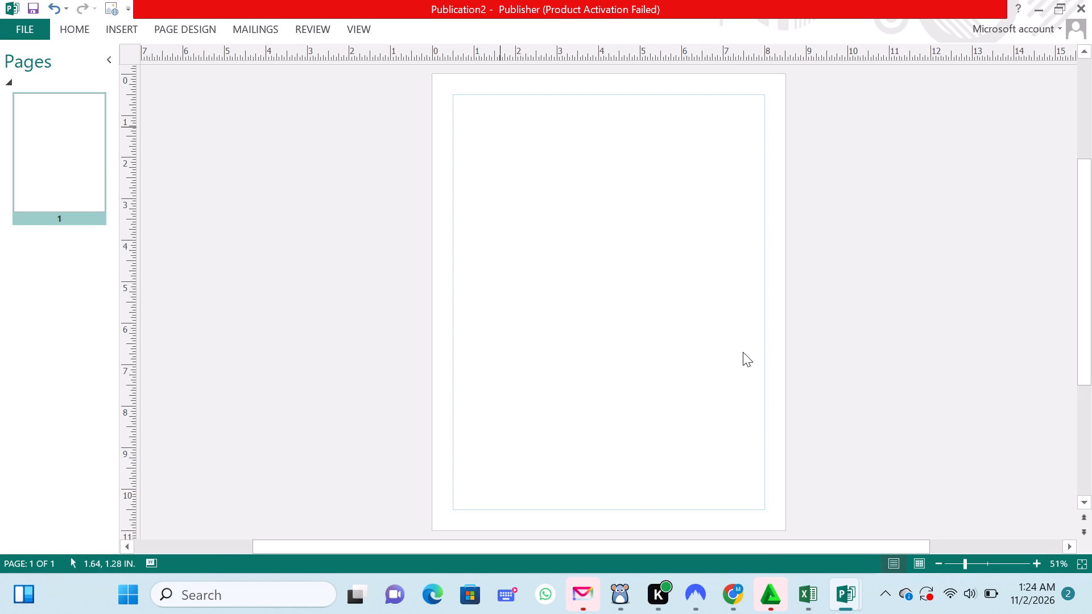
Draw a text box about 5.75 x 4.56 in, starting about 1.88, 1.53 in on the blank page.
{"action": "left_click", "coordinate": [122, 22]}
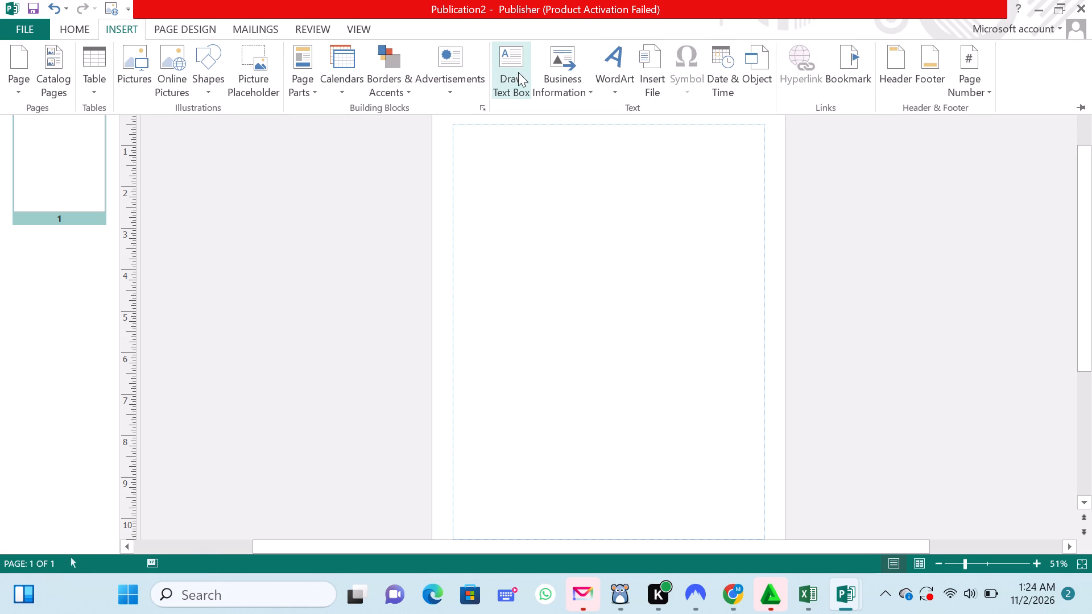
{"action": "left_click", "coordinate": [518, 72]}
{"action": "left_click_drag", "start_coordinate": [510, 167], "coordinate": [626, 325]}
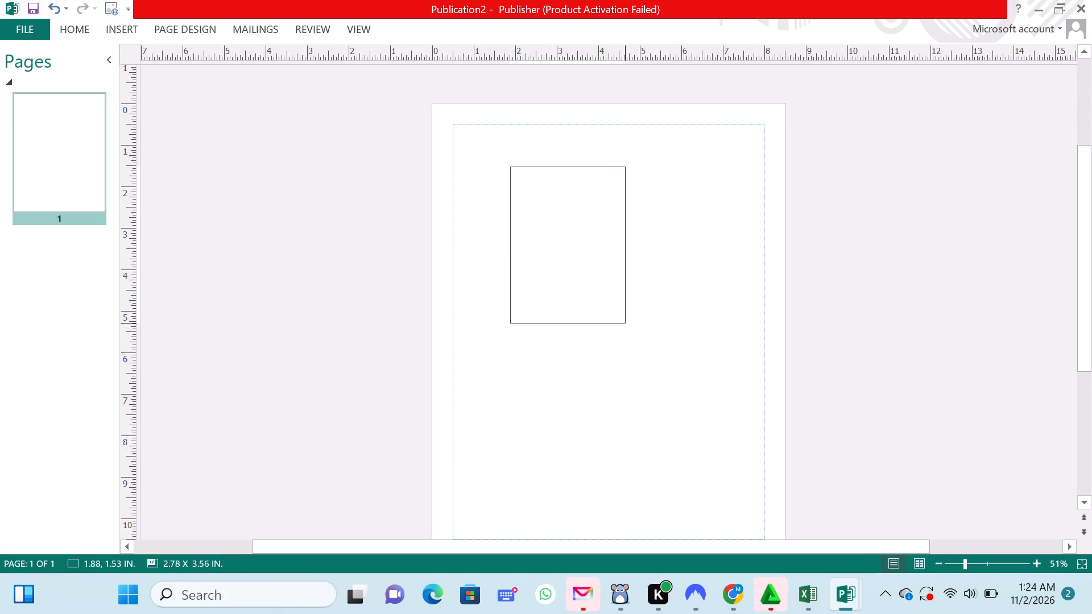
{"action": "left_click_drag", "start_coordinate": [626, 325], "coordinate": [749, 356]}
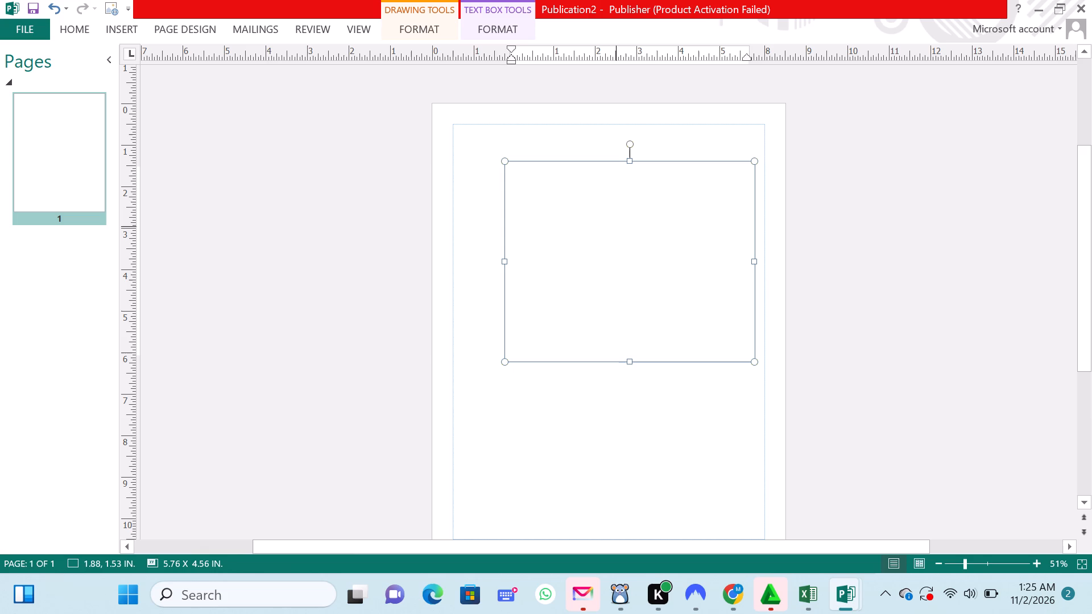
Apply the blue outline shape style to the large text box and deselect it.
{"action": "left_click", "coordinate": [428, 22]}
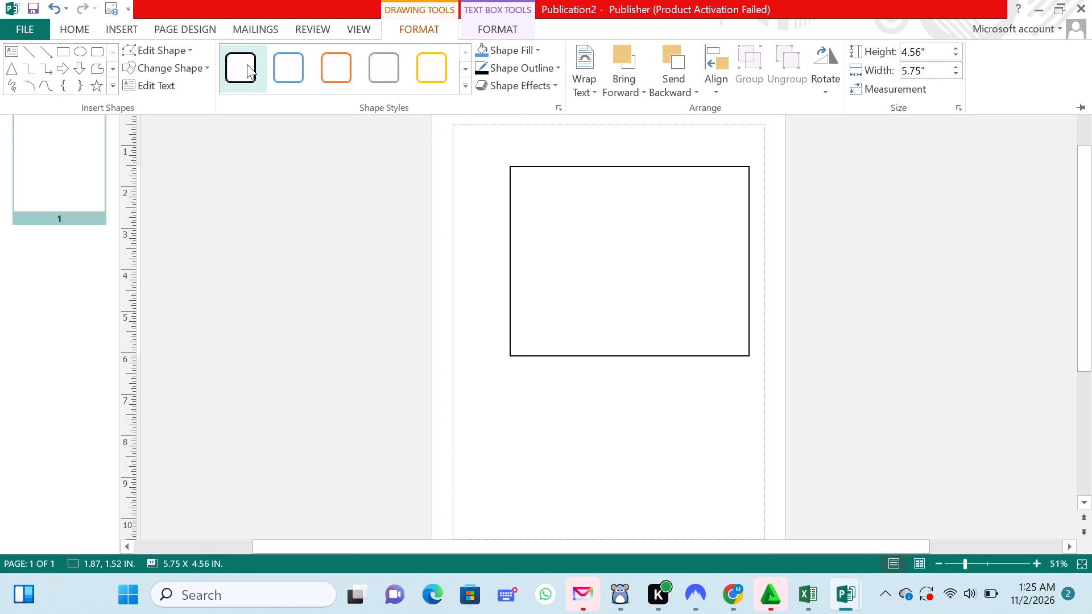
{"action": "left_click", "coordinate": [294, 67]}
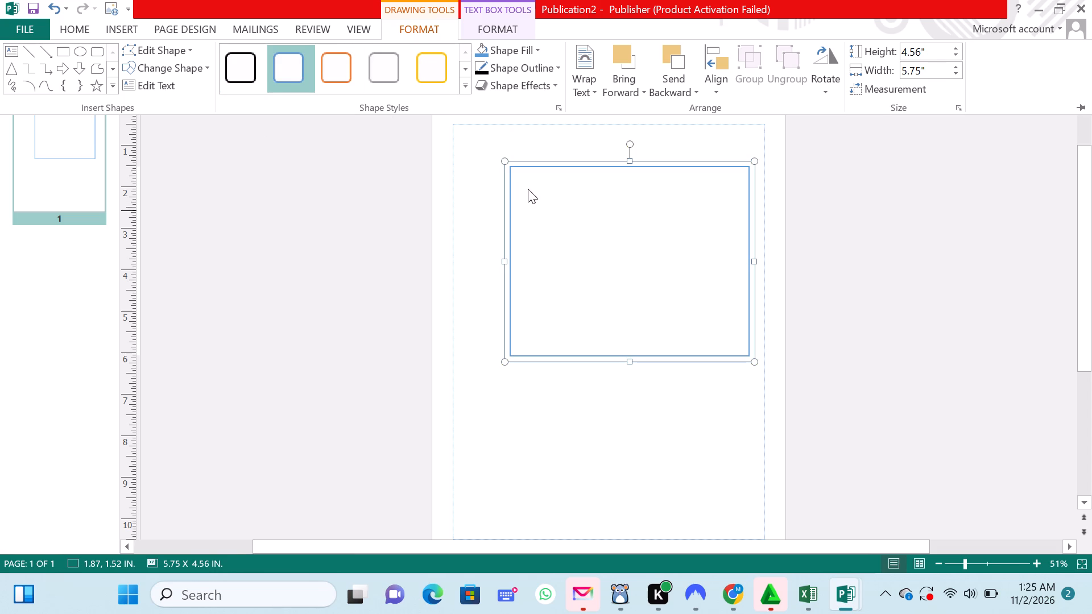
{"action": "left_click_drag", "start_coordinate": [504, 158], "coordinate": [482, 153]}
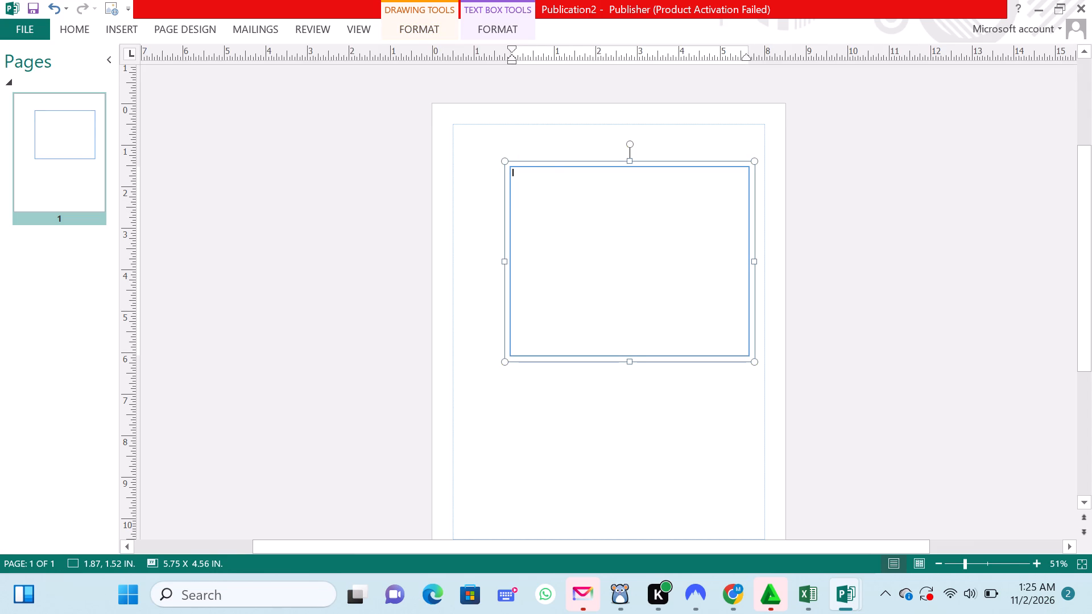
{"action": "left_click", "coordinate": [578, 203]}
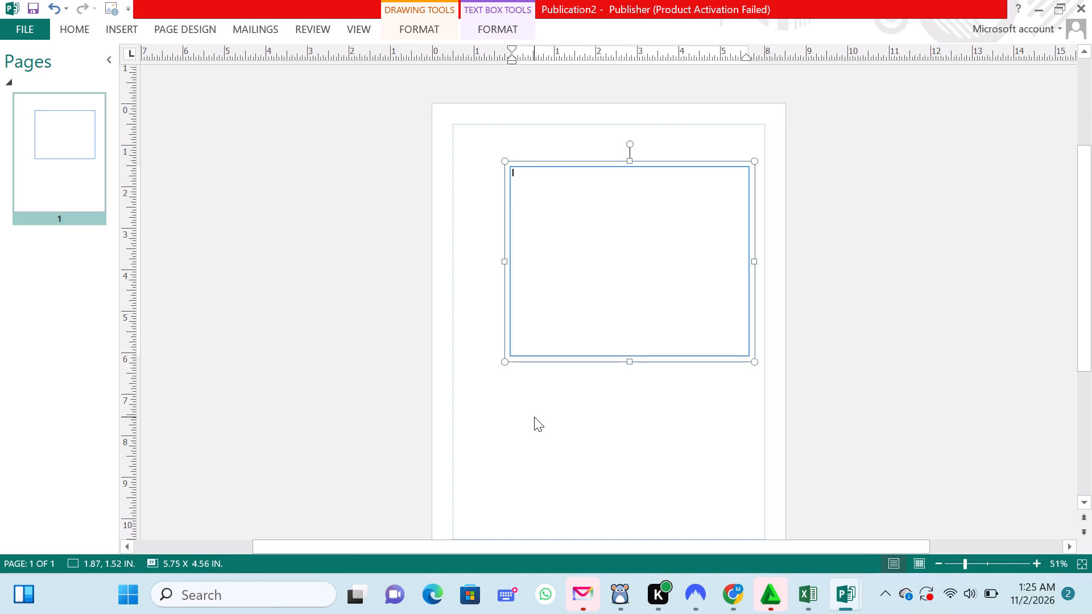
{"action": "left_click", "coordinate": [520, 418]}
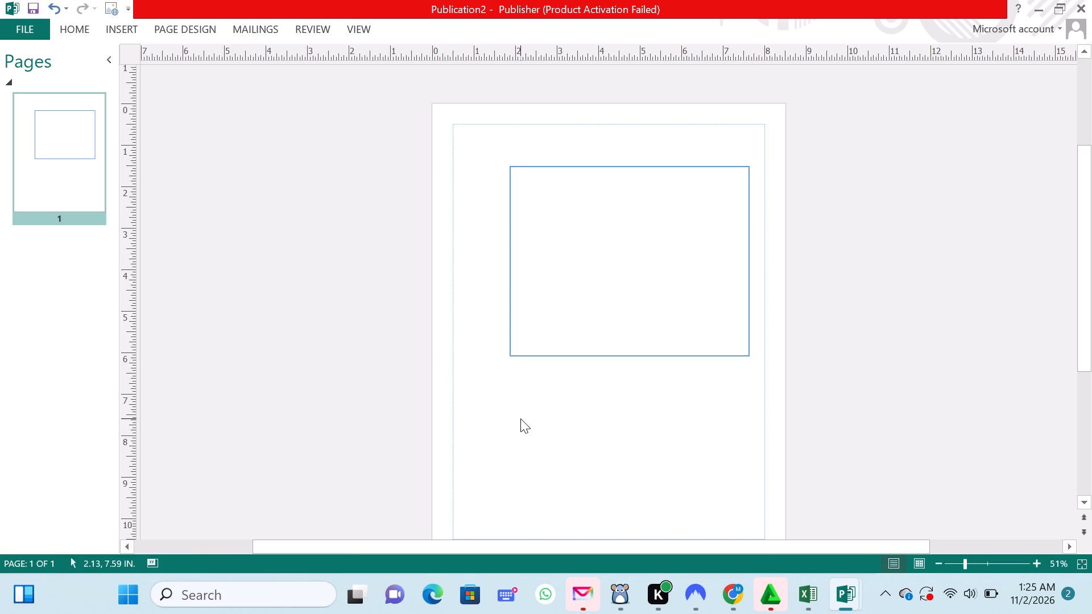
{"action": "left_click", "coordinate": [520, 418]}
Draw a second text box about 2.41 x 0.63 in below the blue frame, starting about 1.97, 7.21 in.
{"action": "left_click", "coordinate": [130, 33]}
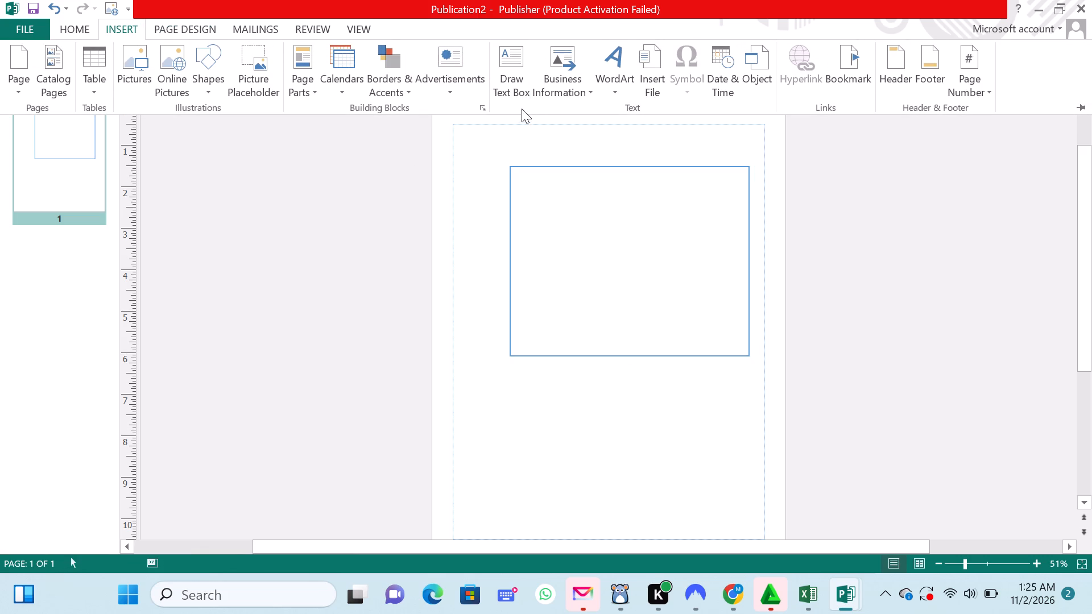
{"action": "left_click", "coordinate": [515, 87]}
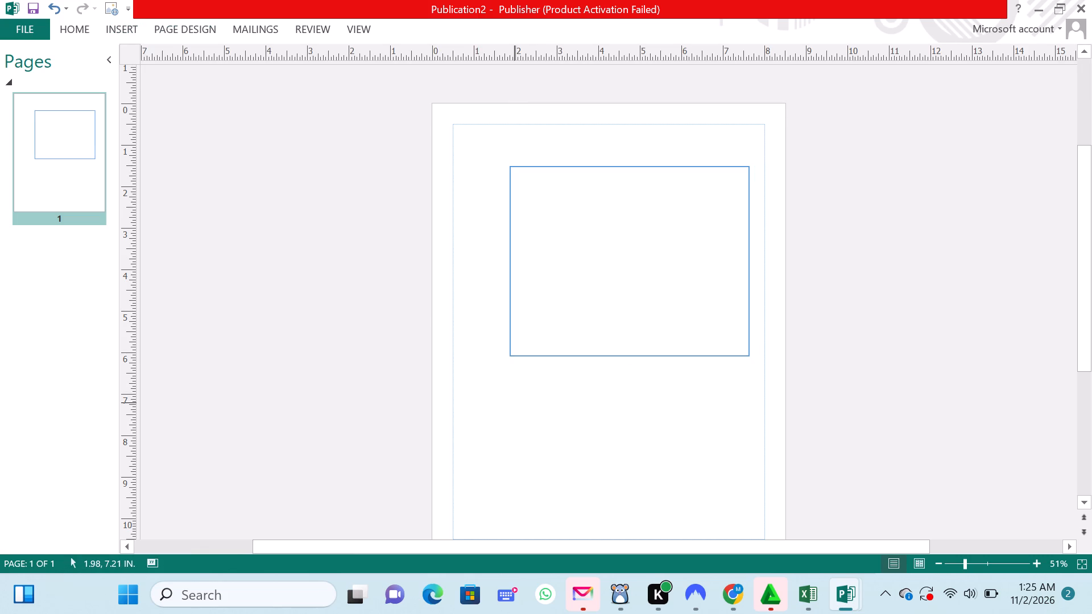
{"action": "left_click_drag", "start_coordinate": [514, 403], "coordinate": [614, 429]}
{"action": "left_click", "coordinate": [517, 409]}
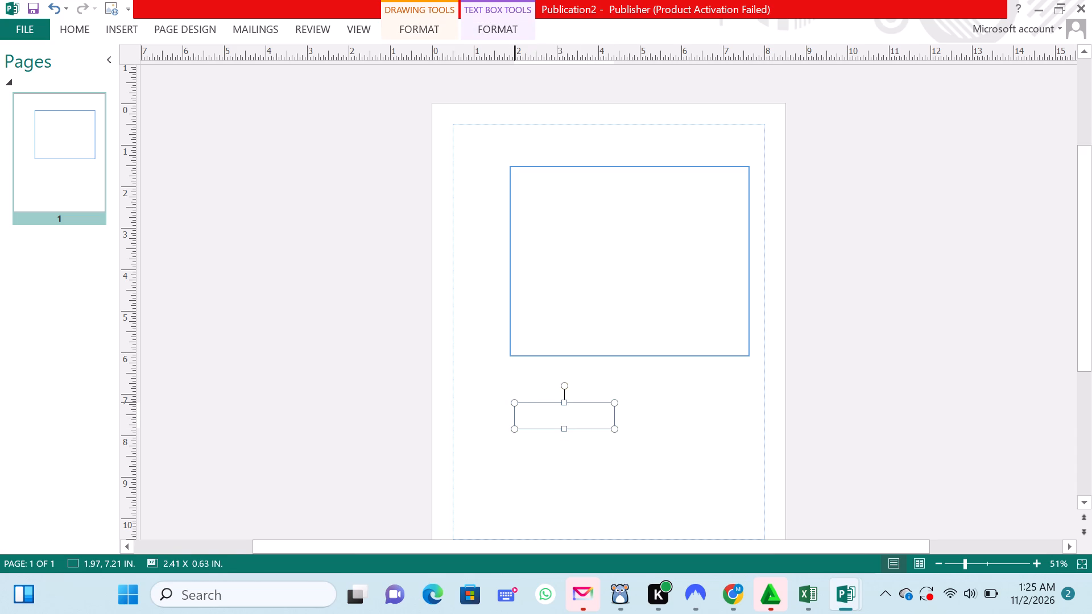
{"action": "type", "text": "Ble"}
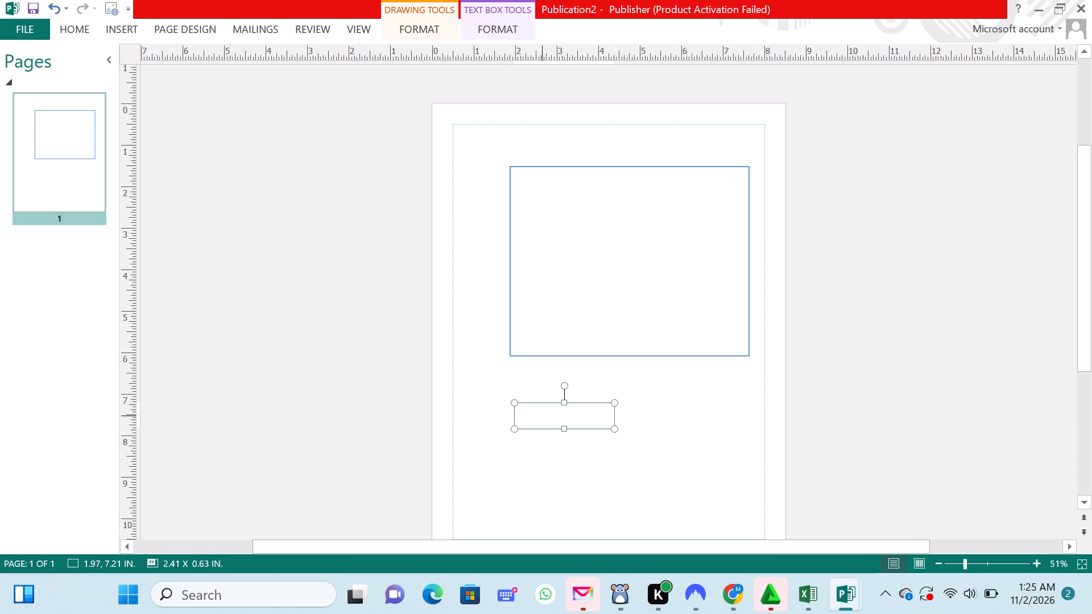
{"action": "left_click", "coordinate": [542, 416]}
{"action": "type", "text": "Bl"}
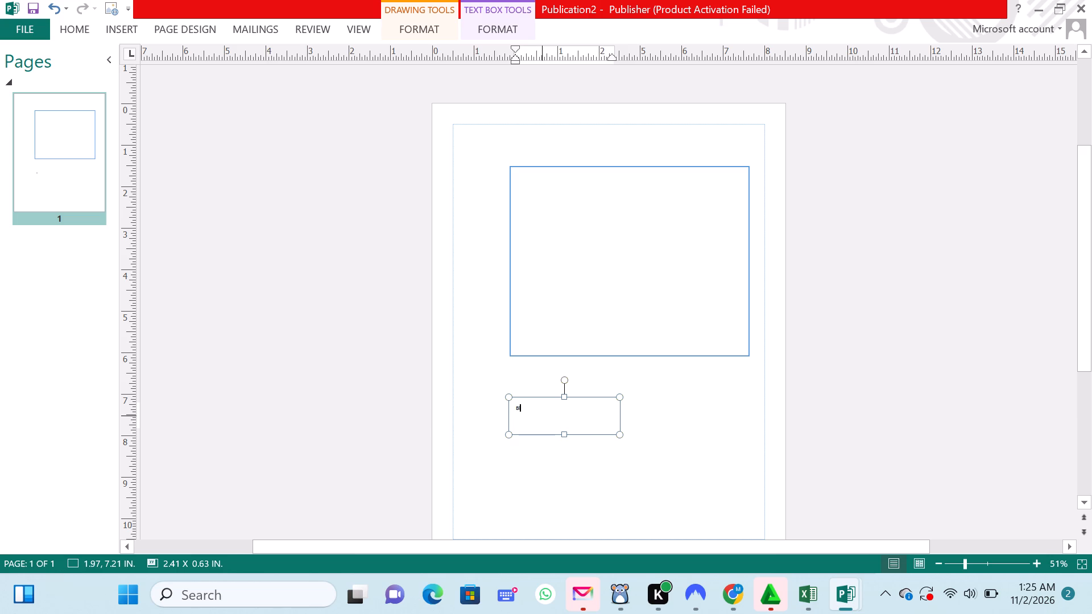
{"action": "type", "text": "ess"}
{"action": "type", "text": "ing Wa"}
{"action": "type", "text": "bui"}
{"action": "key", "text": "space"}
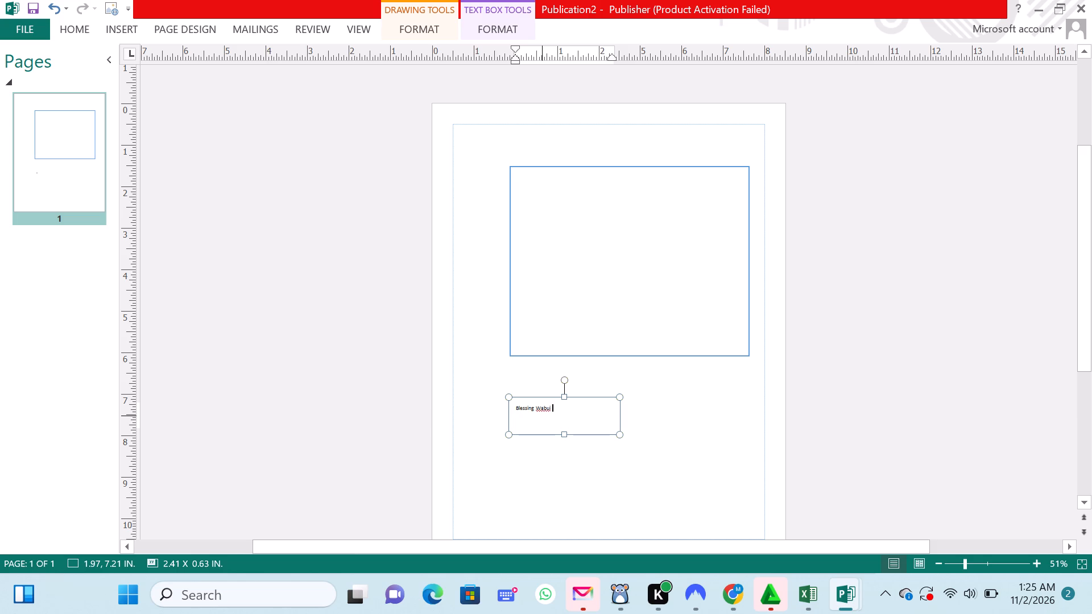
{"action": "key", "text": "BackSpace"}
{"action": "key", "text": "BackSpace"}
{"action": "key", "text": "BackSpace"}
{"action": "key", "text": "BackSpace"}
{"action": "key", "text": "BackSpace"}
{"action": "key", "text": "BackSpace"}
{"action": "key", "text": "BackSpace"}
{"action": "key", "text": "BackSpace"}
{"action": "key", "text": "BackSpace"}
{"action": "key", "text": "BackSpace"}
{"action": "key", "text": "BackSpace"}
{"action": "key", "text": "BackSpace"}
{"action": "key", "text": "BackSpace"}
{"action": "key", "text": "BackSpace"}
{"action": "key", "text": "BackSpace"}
Enter the card title in the small text box: the recipient's full name followed by "Succes Card".
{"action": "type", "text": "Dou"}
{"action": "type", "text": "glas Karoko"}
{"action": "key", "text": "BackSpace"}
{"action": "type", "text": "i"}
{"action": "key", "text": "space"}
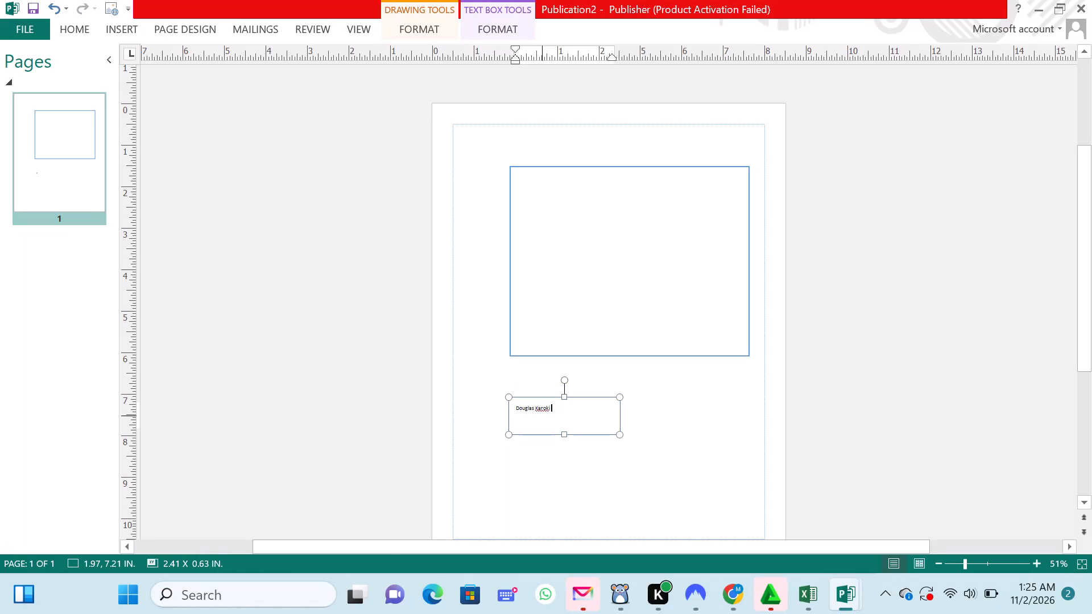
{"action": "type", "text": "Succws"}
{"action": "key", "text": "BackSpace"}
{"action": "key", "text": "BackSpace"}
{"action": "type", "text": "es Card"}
Move the title text box inside the blue frame near its upper edge, to about 3.28, 1.73 in.
{"action": "left_click_drag", "start_coordinate": [516, 406], "coordinate": [548, 415]}
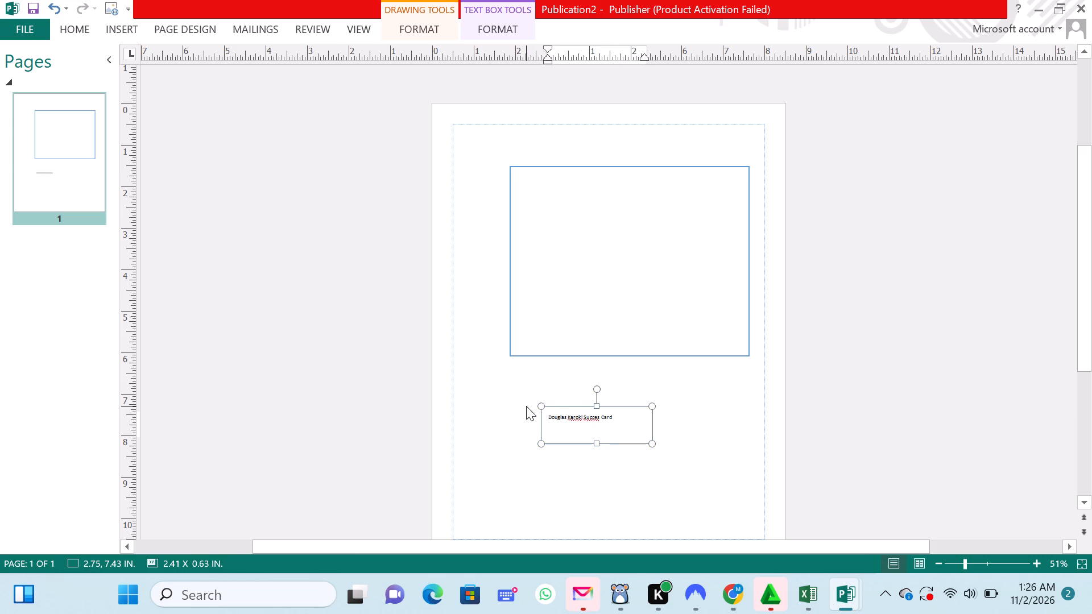
{"action": "left_click_drag", "start_coordinate": [559, 405], "coordinate": [557, 337]}
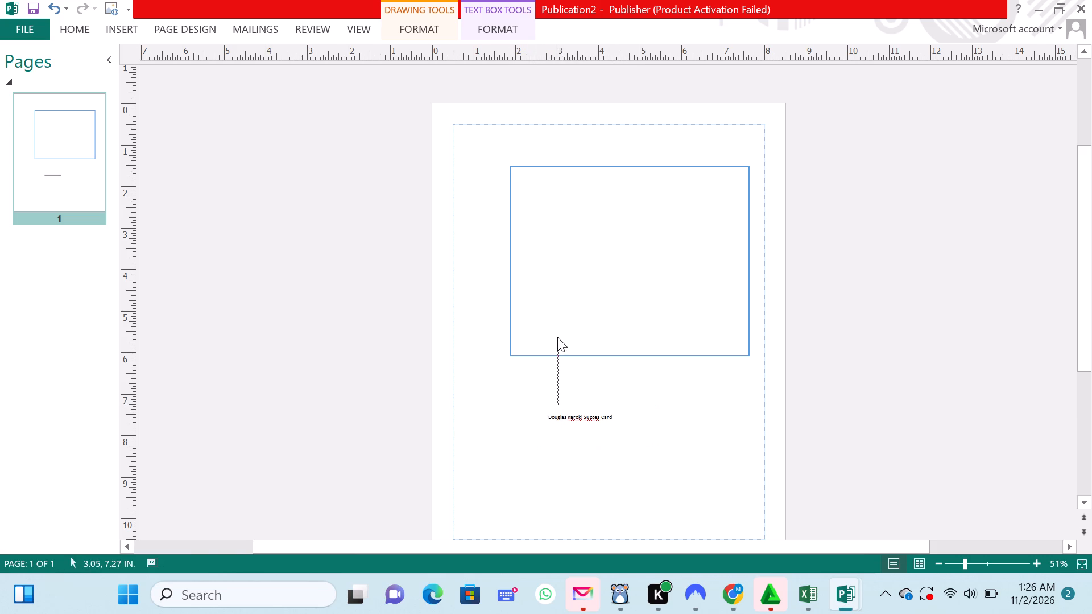
{"action": "left_click_drag", "start_coordinate": [557, 337], "coordinate": [560, 357]}
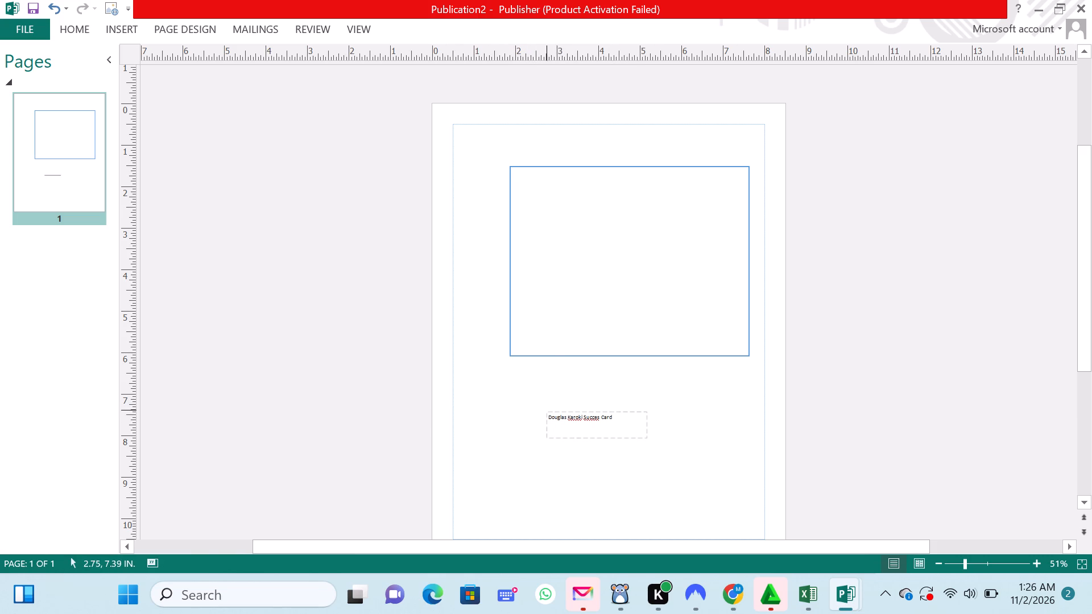
{"action": "left_click_drag", "start_coordinate": [547, 410], "coordinate": [554, 198]}
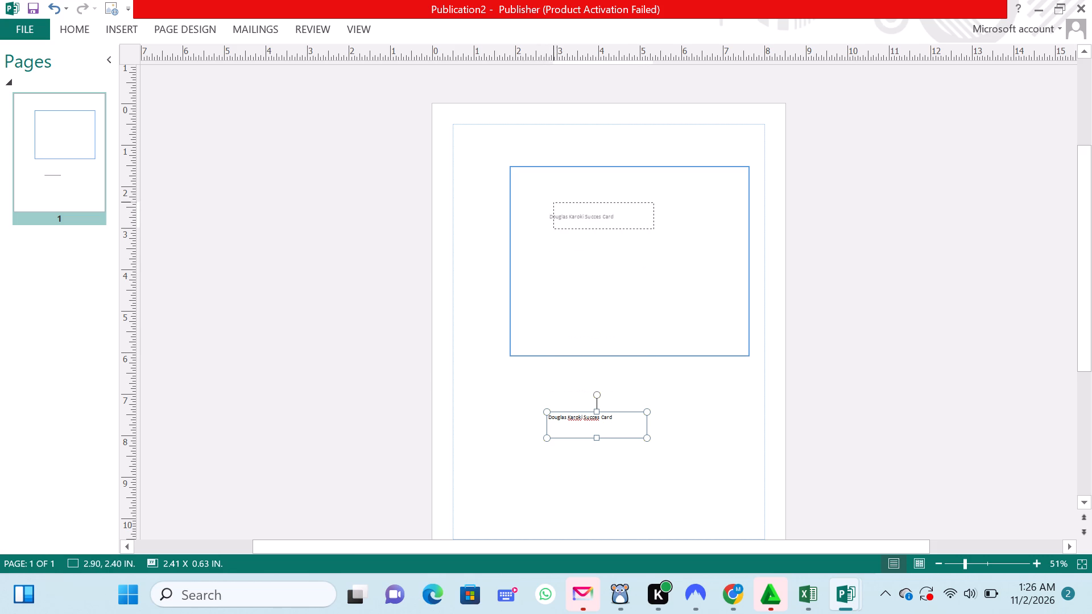
{"action": "left_click_drag", "start_coordinate": [554, 198], "coordinate": [569, 173]}
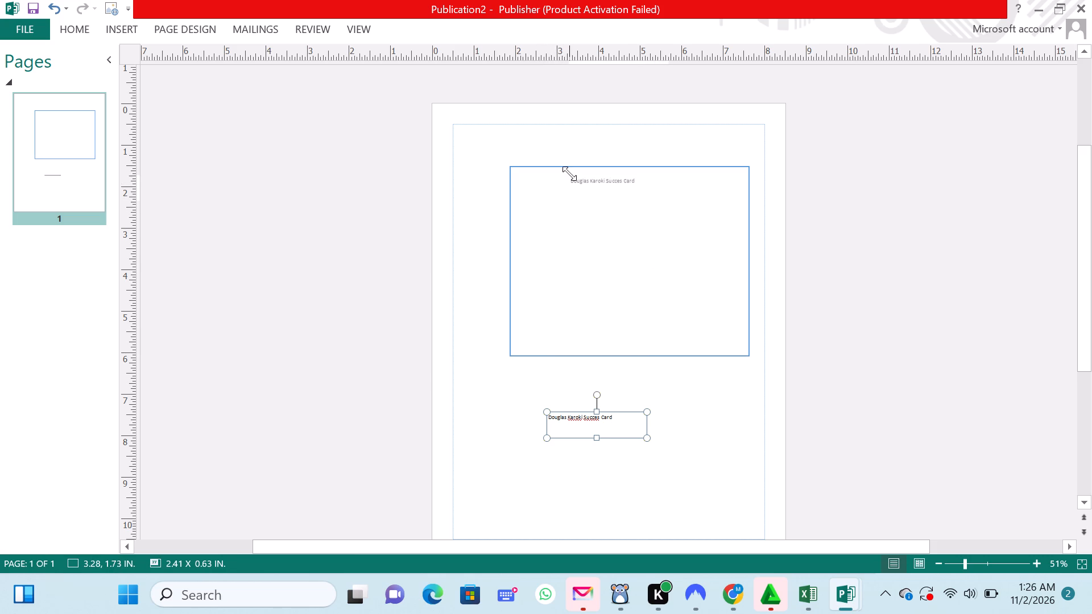
Set the font size of the whole card title text to 12.
{"action": "left_click", "coordinate": [635, 183]}
{"action": "left_click_drag", "start_coordinate": [635, 183], "coordinate": [583, 177]}
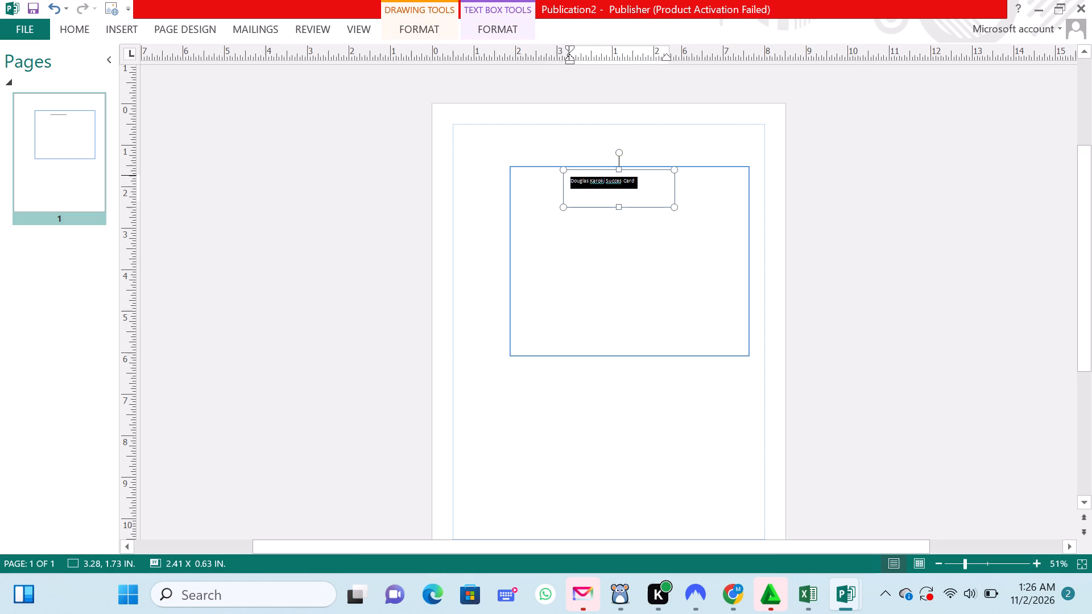
{"action": "left_click_drag", "start_coordinate": [583, 177], "coordinate": [576, 177]}
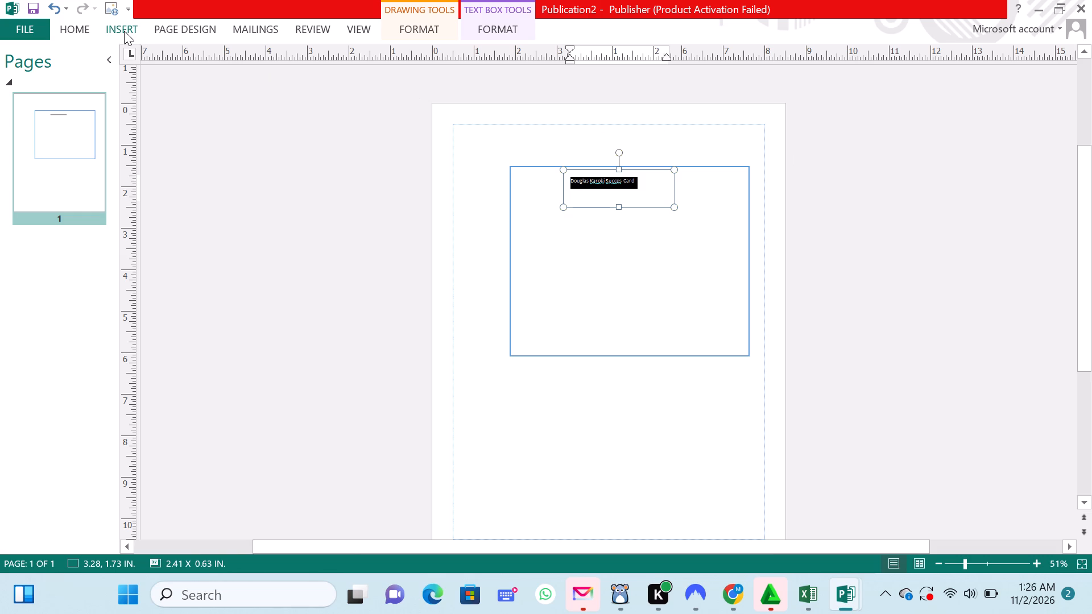
{"action": "left_click", "coordinate": [123, 31]}
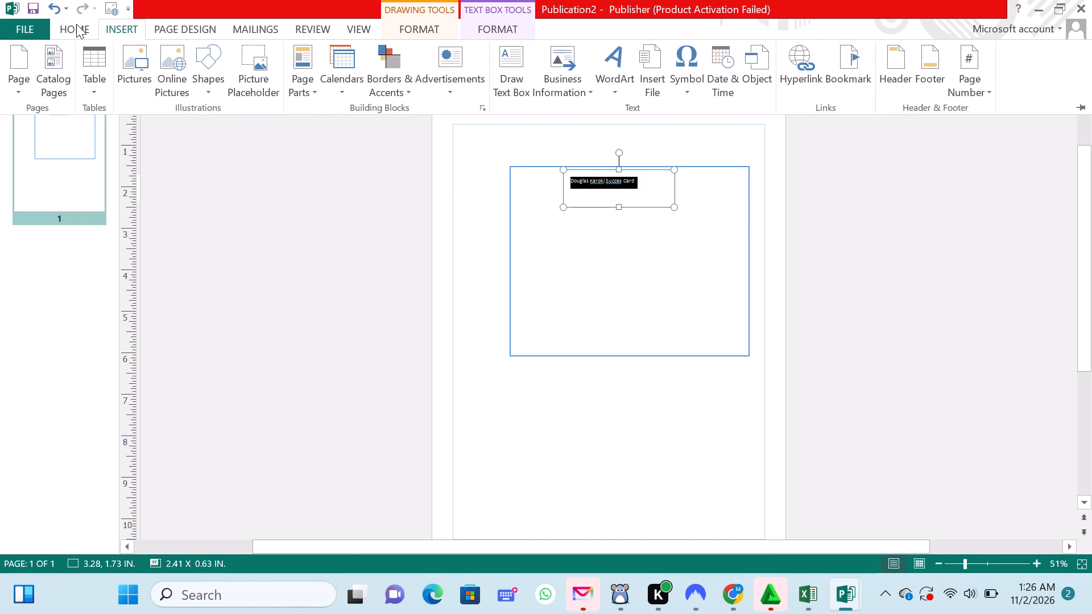
{"action": "left_click", "coordinate": [76, 24]}
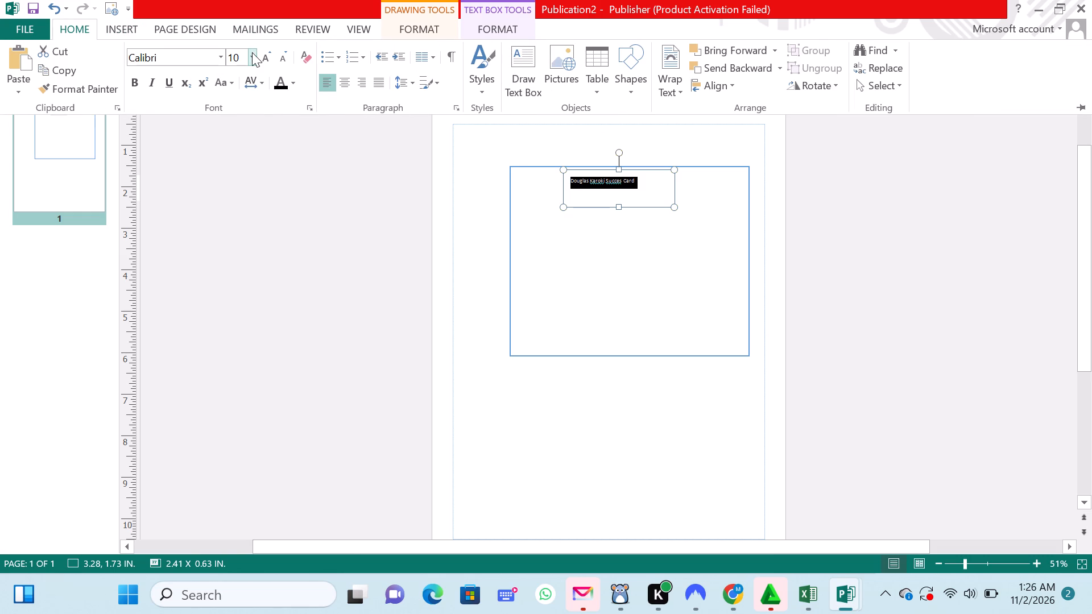
{"action": "left_click", "coordinate": [252, 52]}
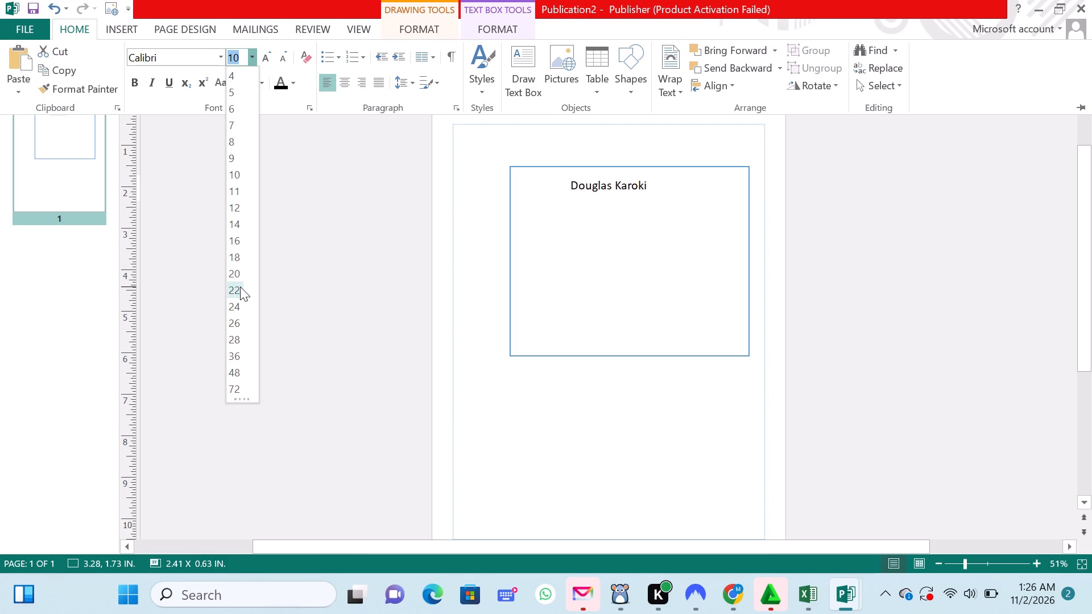
{"action": "left_click", "coordinate": [235, 204]}
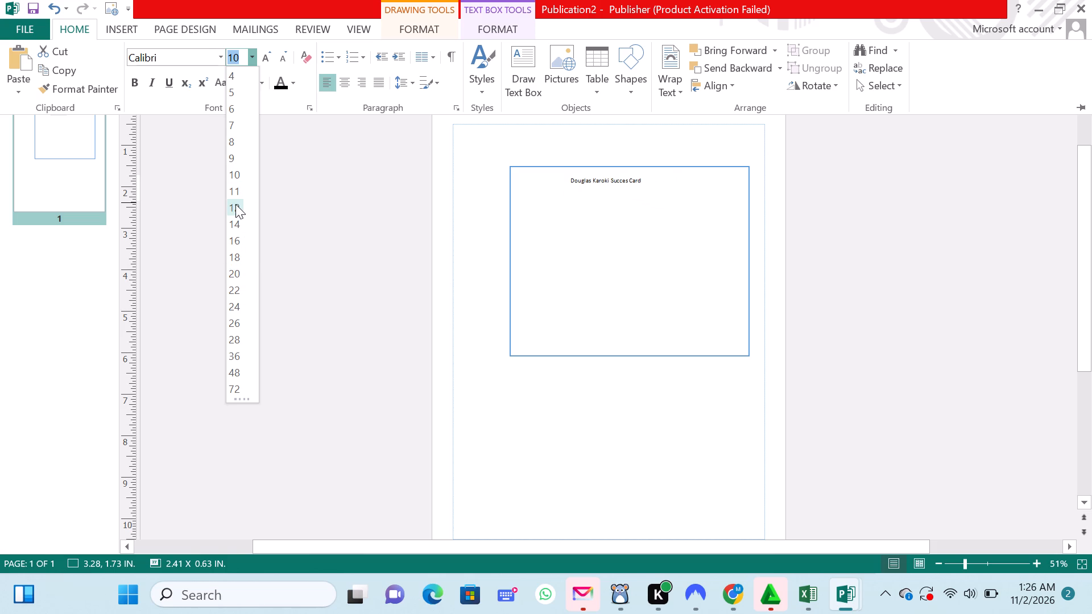
{"action": "left_click", "coordinate": [507, 312]}
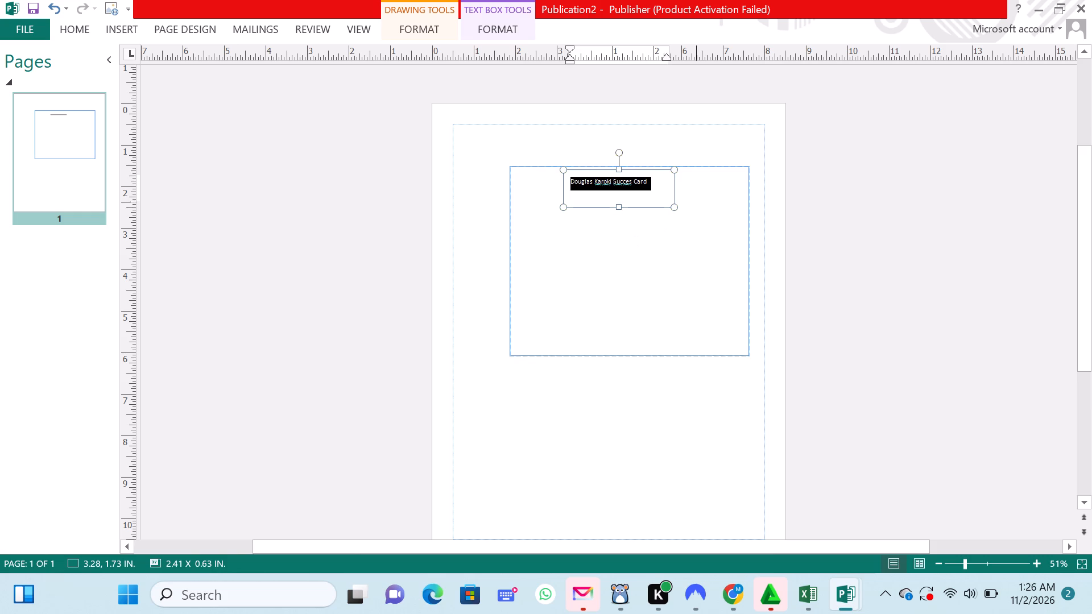
Resize the blue frame to about 7.50 x 4.97 in, spanning both side margins, with its upper corner about 0.50, 1.10 in.
{"action": "left_click", "coordinate": [696, 202]}
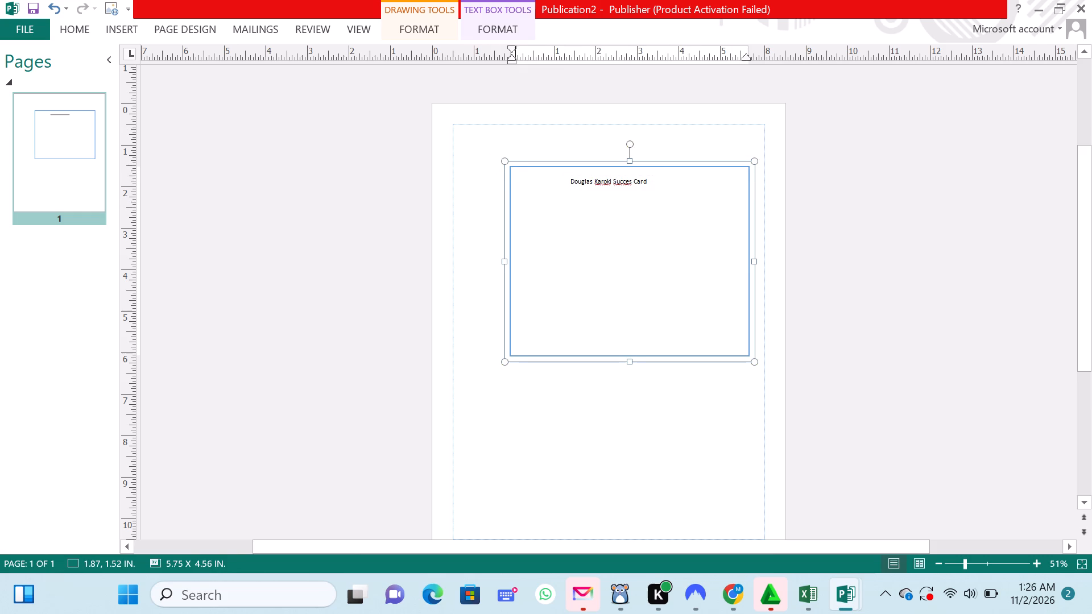
{"action": "left_click_drag", "start_coordinate": [510, 168], "coordinate": [478, 168]}
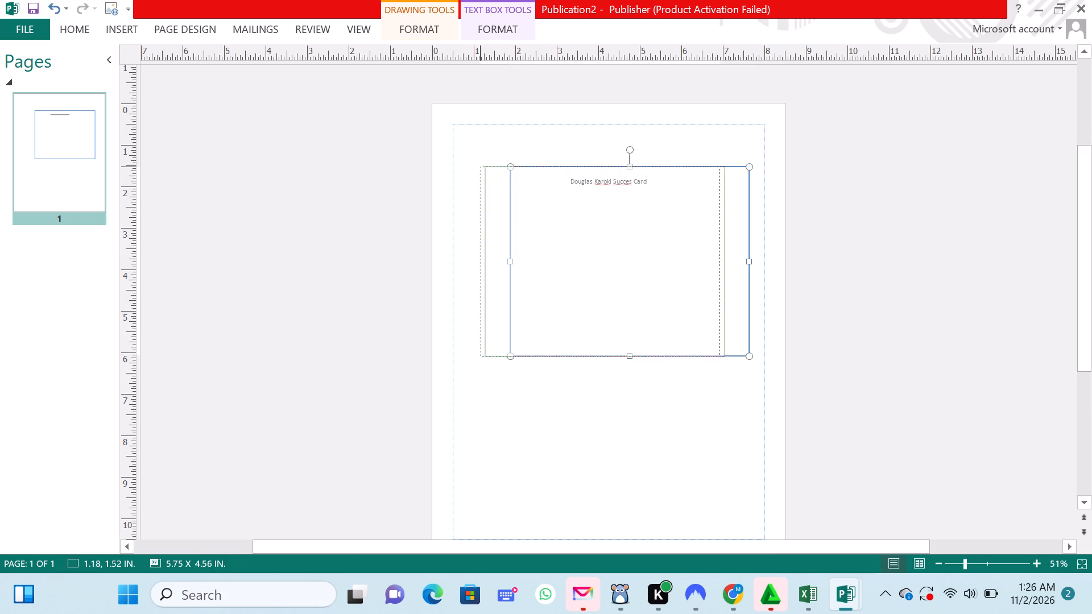
{"action": "left_click_drag", "start_coordinate": [478, 168], "coordinate": [457, 167]}
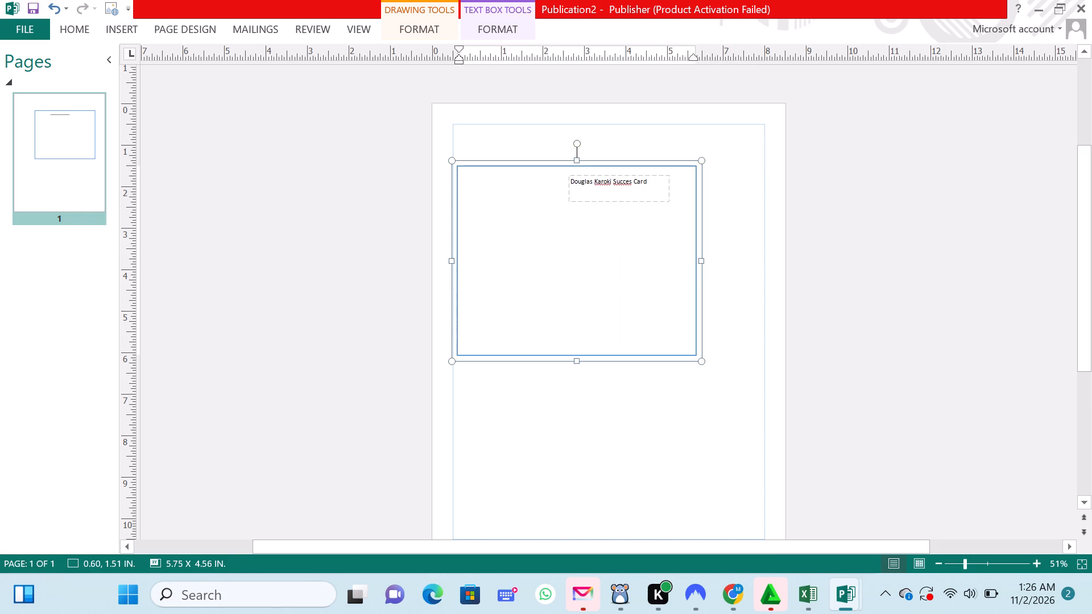
{"action": "left_click_drag", "start_coordinate": [696, 168], "coordinate": [731, 168]}
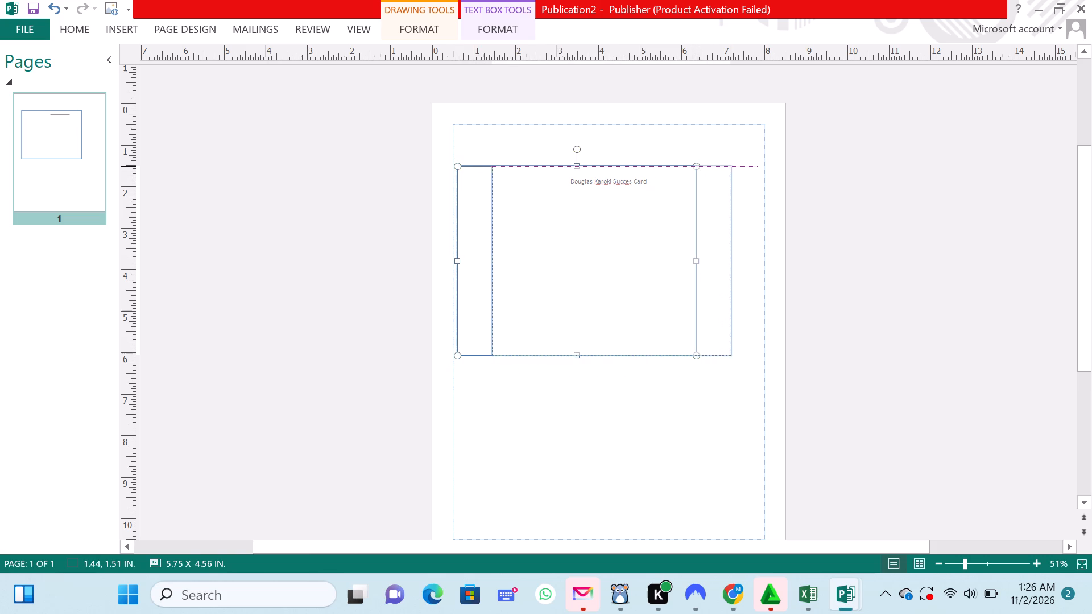
{"action": "left_click_drag", "start_coordinate": [731, 168], "coordinate": [758, 168]}
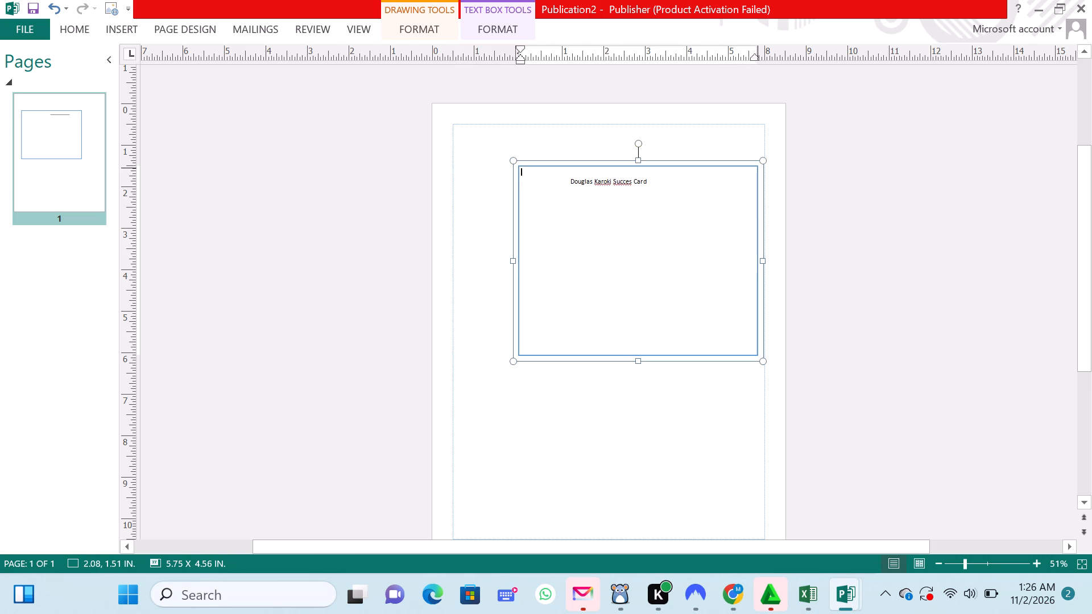
{"action": "left_click", "coordinate": [519, 166]}
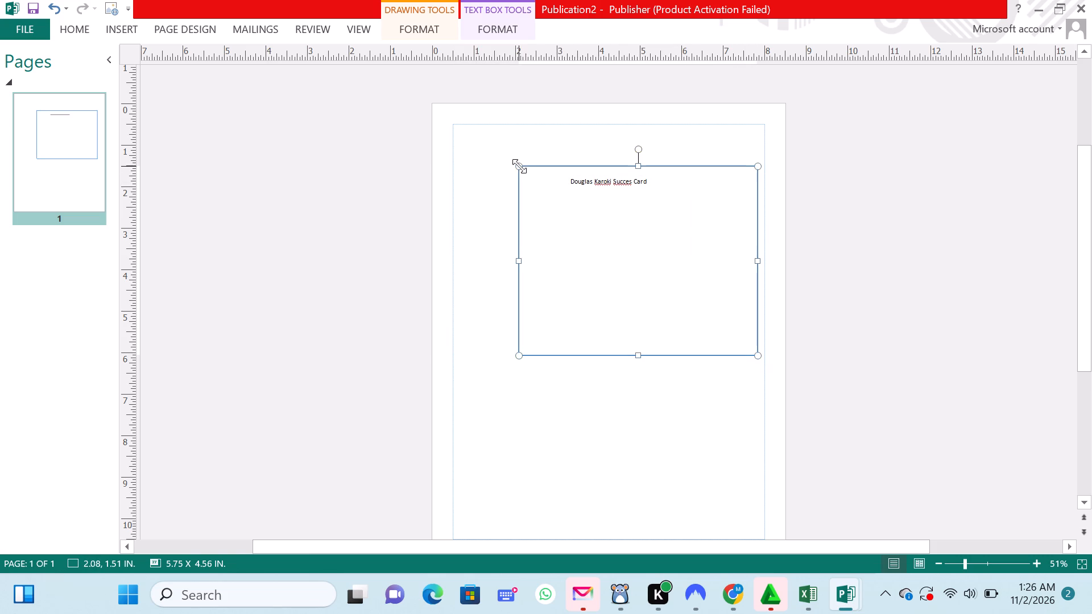
{"action": "left_click_drag", "start_coordinate": [519, 166], "coordinate": [453, 149]}
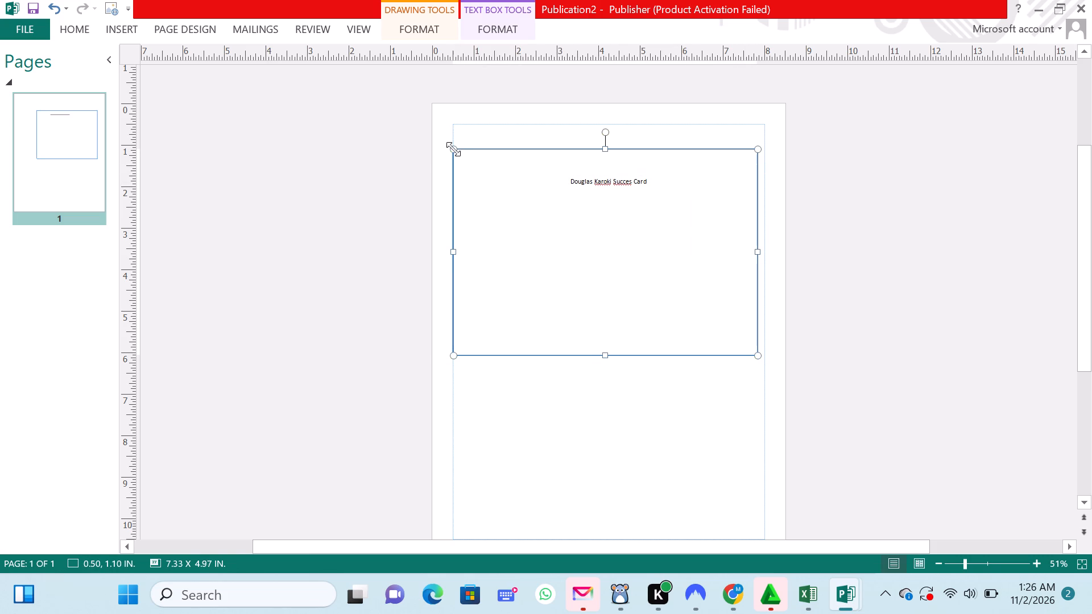
{"action": "left_click_drag", "start_coordinate": [759, 148], "coordinate": [760, 148]}
{"action": "left_click_drag", "start_coordinate": [760, 148], "coordinate": [766, 148]}
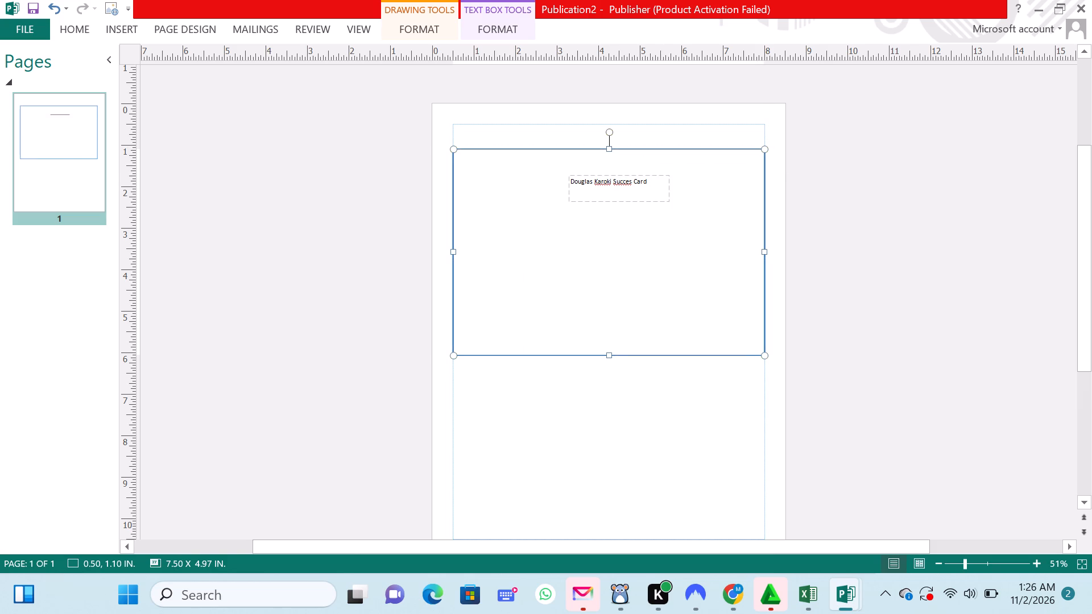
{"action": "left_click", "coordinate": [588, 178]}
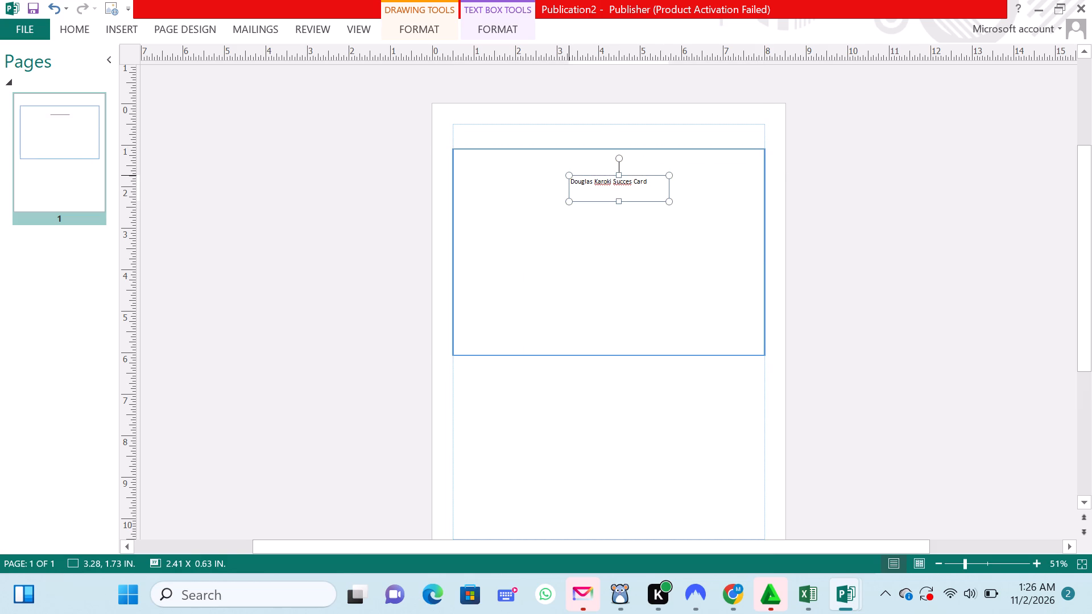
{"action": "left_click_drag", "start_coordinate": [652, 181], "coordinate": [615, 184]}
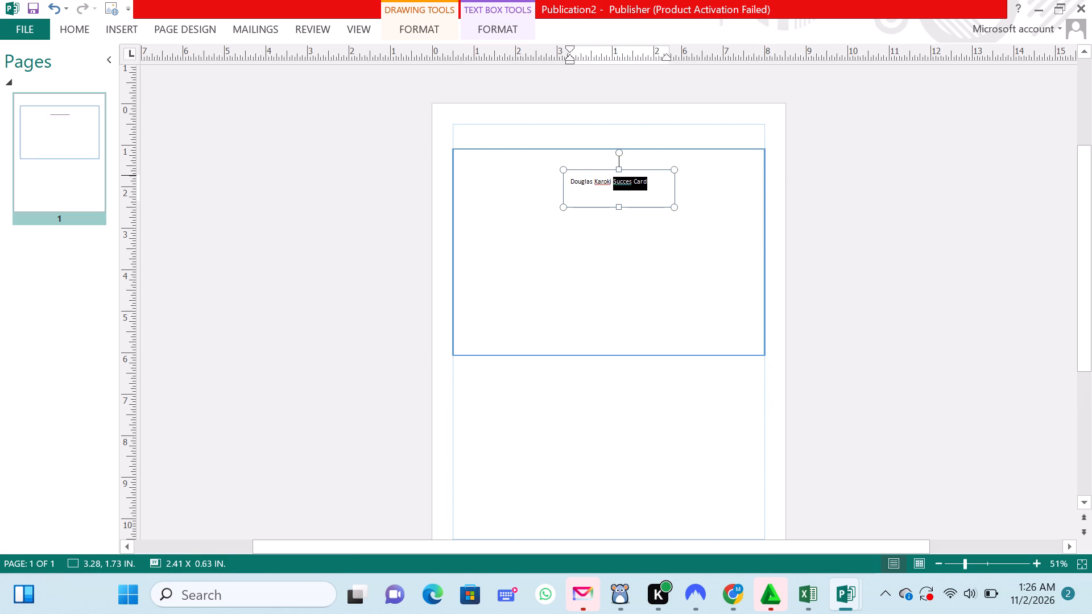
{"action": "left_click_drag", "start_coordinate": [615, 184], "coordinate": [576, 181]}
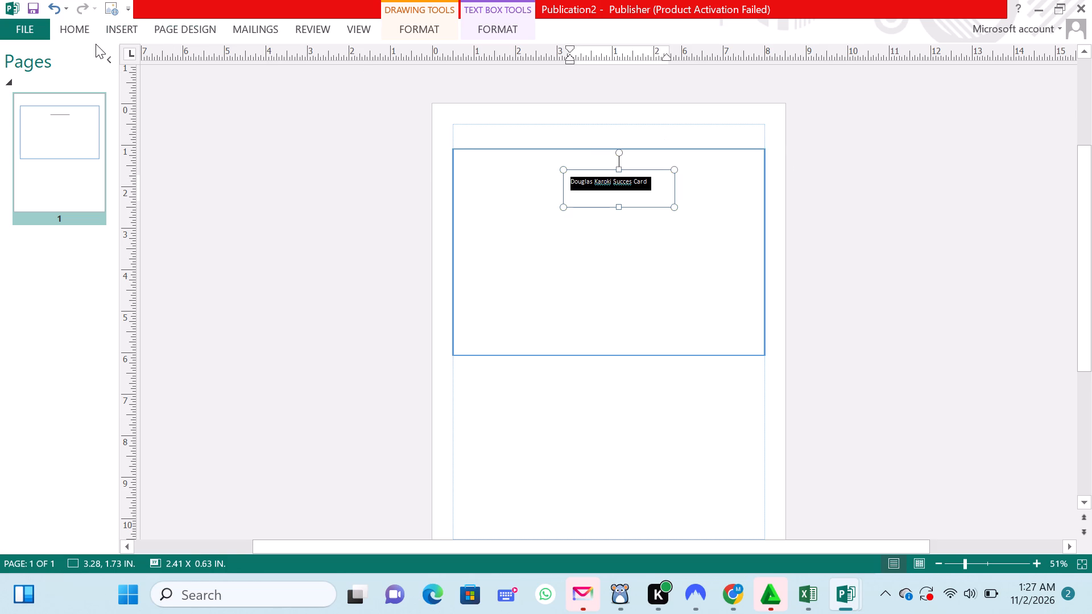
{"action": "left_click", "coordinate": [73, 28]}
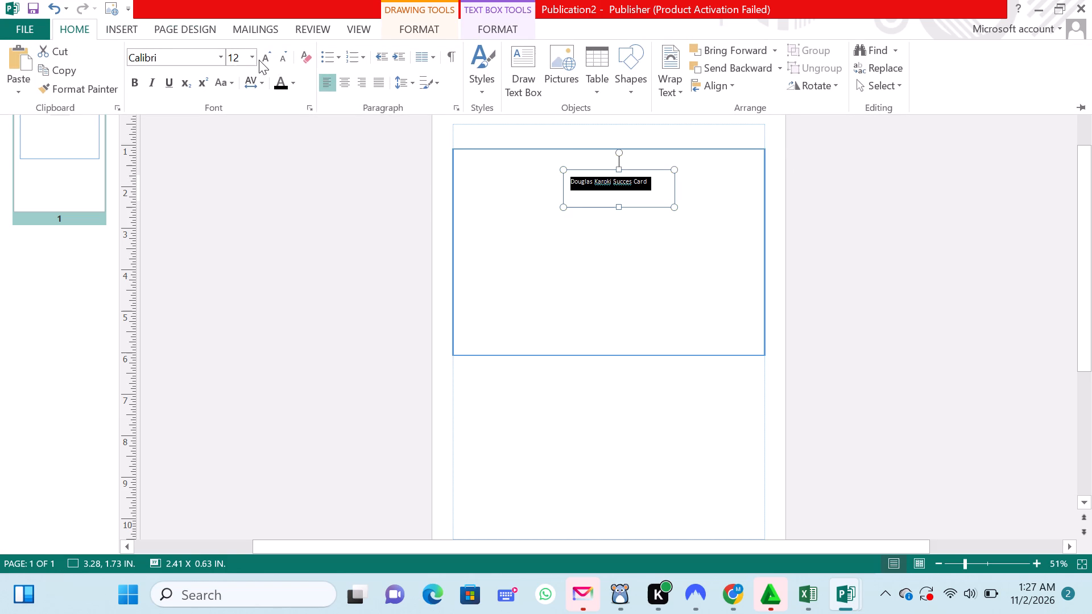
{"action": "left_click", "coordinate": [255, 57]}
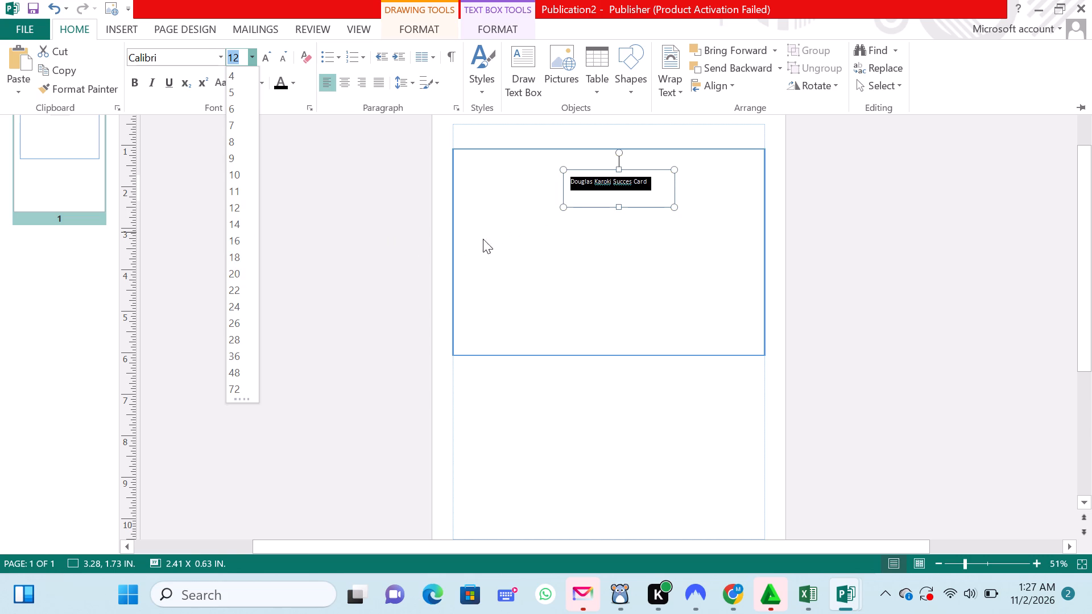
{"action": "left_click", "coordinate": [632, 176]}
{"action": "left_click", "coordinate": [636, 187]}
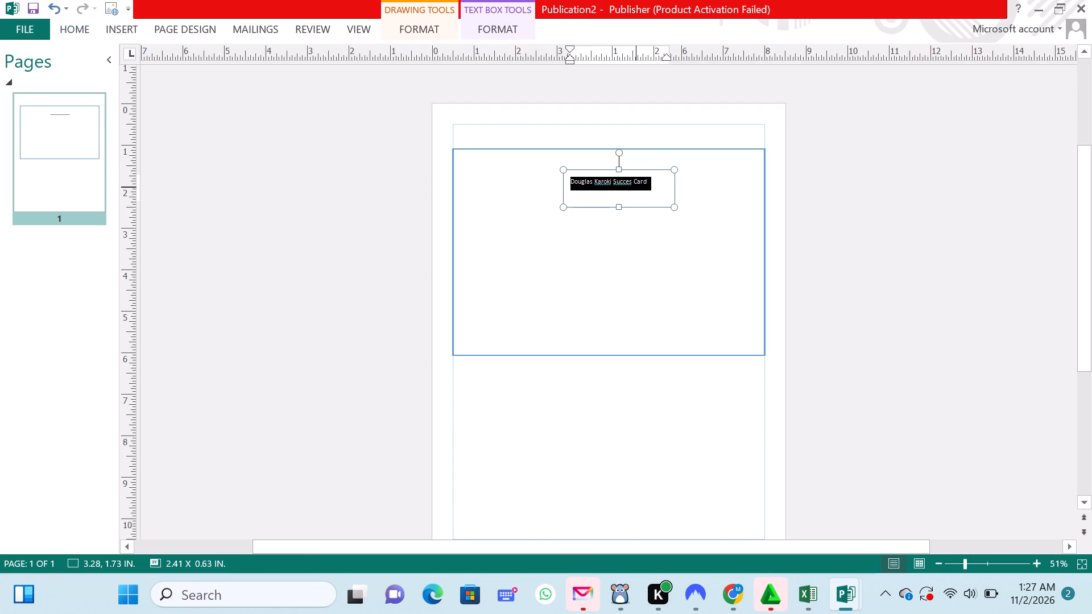
Correct the spelling of "Succes" to "Success" in the card title.
{"action": "left_click", "coordinate": [634, 180]}
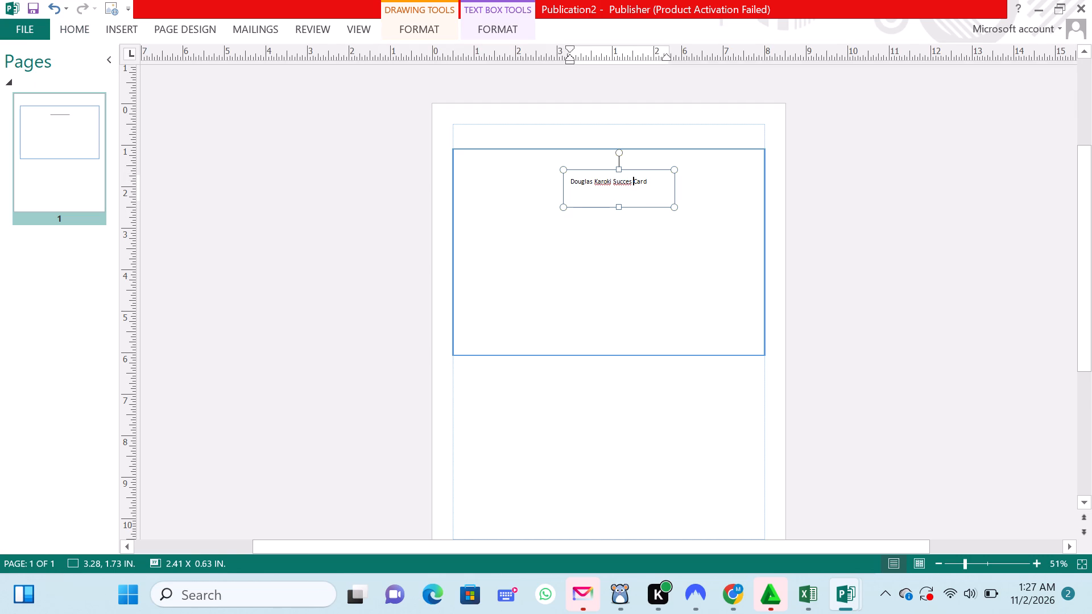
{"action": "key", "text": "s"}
{"action": "key", "text": "BackSpace"}
{"action": "key", "text": "BackSpace"}
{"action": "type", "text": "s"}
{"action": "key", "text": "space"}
Enlarge the title text box to about 7.18 x 1.26 in, starting about 0.50, 1.10 in at the blue frame's upper corner.
{"action": "left_click_drag", "start_coordinate": [677, 174], "coordinate": [745, 162]}
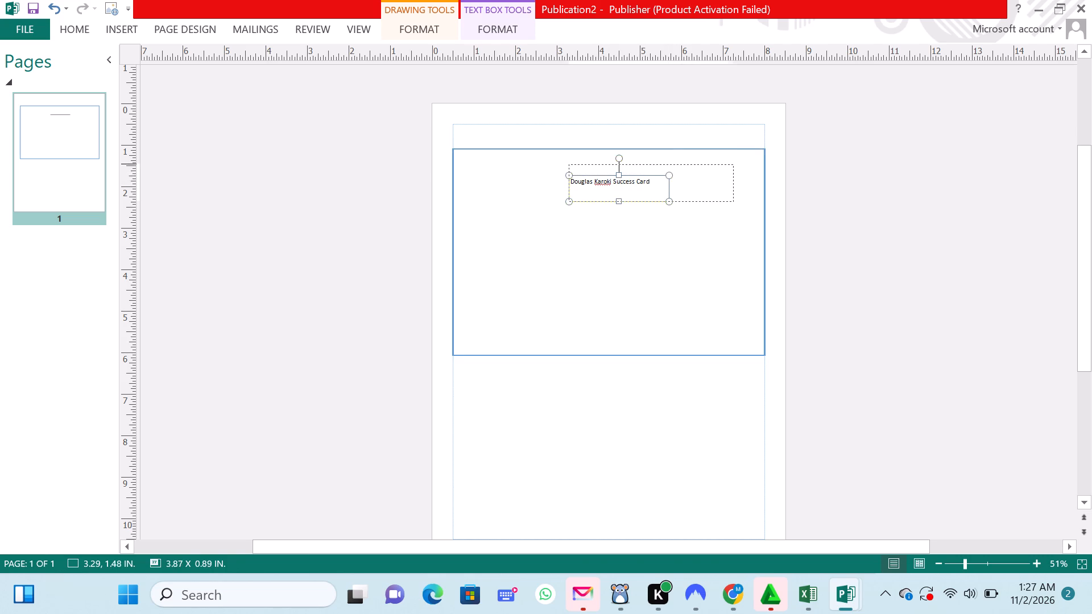
{"action": "left_click_drag", "start_coordinate": [745, 162], "coordinate": [759, 154]}
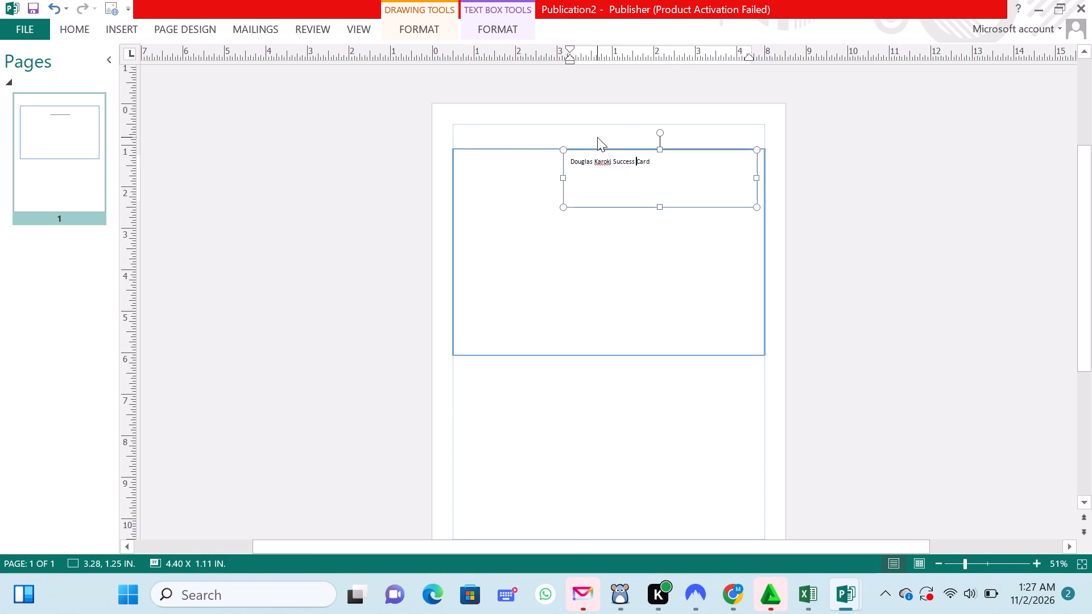
{"action": "left_click_drag", "start_coordinate": [563, 150], "coordinate": [458, 144]}
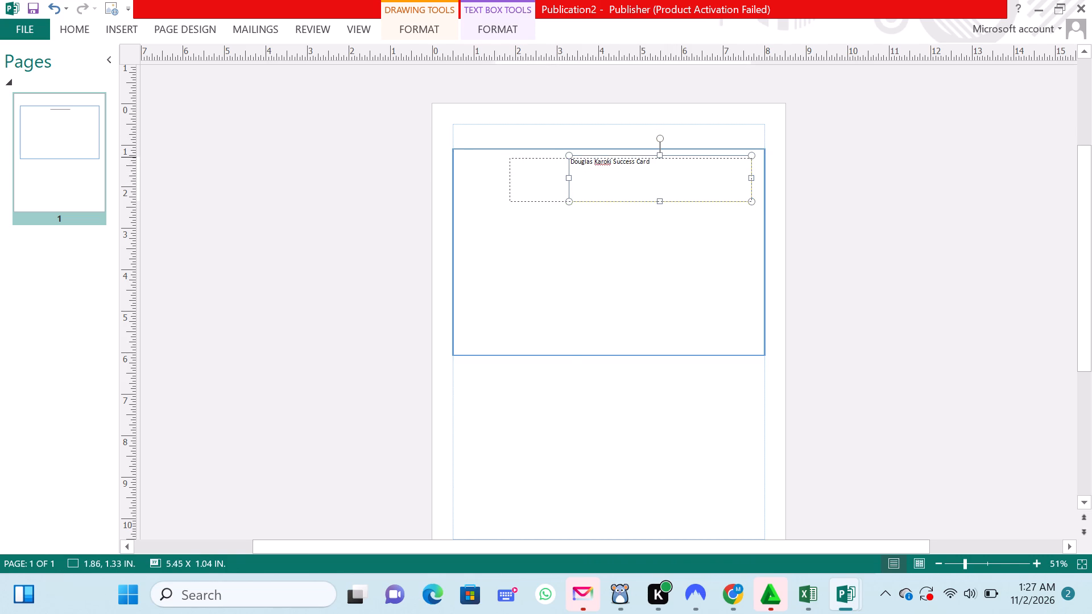
{"action": "left_click_drag", "start_coordinate": [458, 144], "coordinate": [447, 144]}
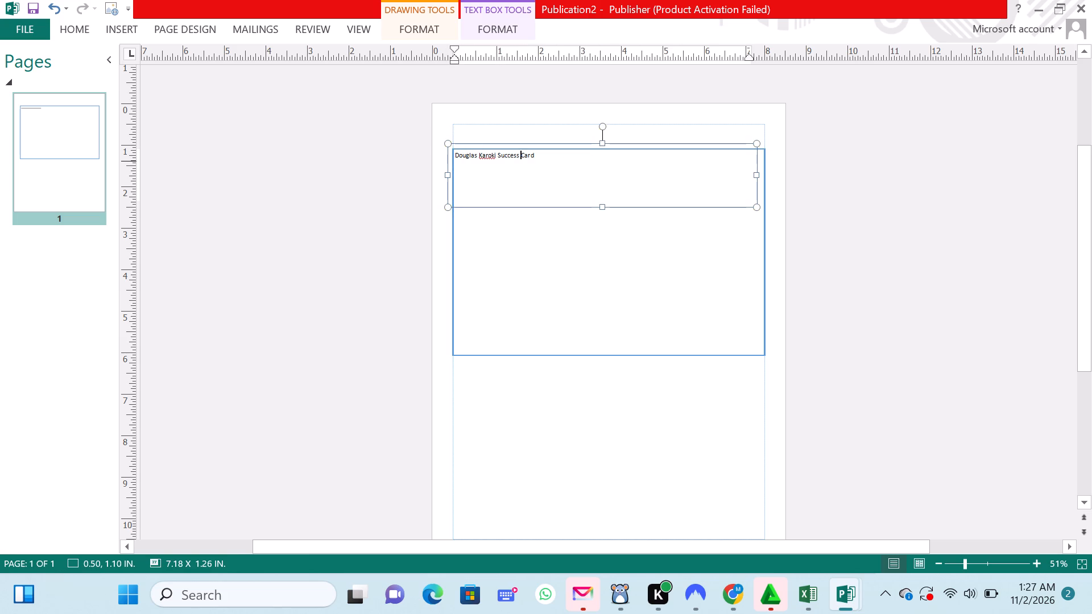
Set the font size of the whole card title text to 24.
{"action": "left_click_drag", "start_coordinate": [457, 157], "coordinate": [532, 160]}
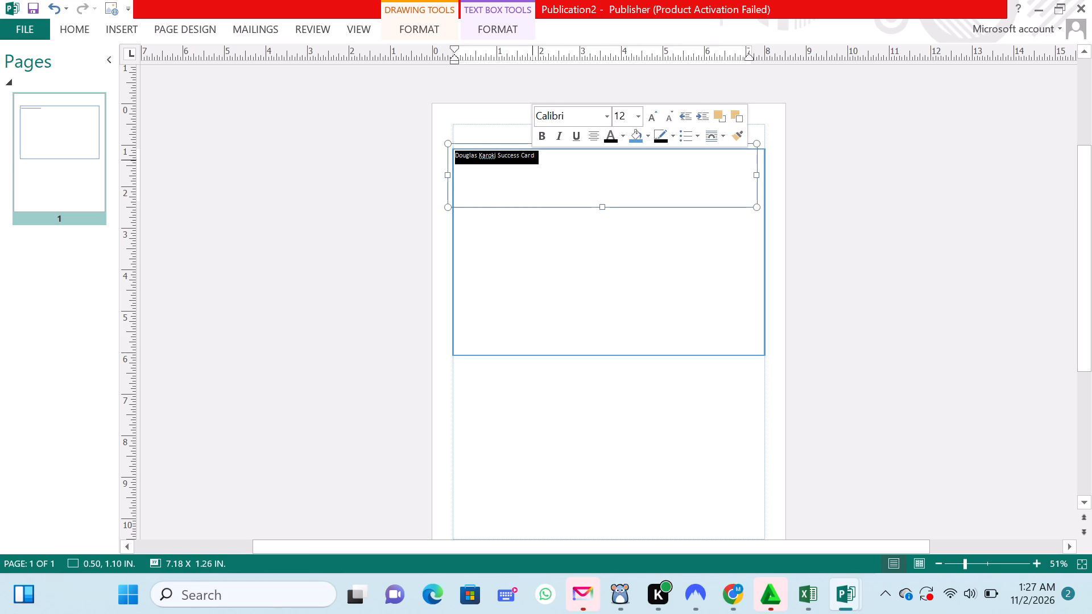
{"action": "left_click", "coordinate": [84, 23]}
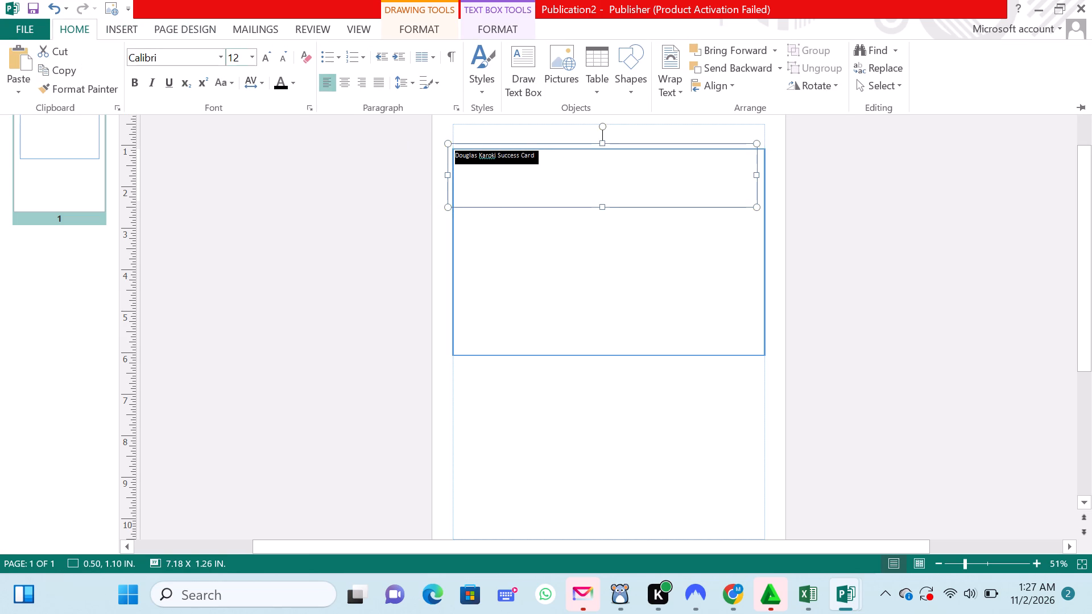
{"action": "left_click", "coordinate": [256, 59]}
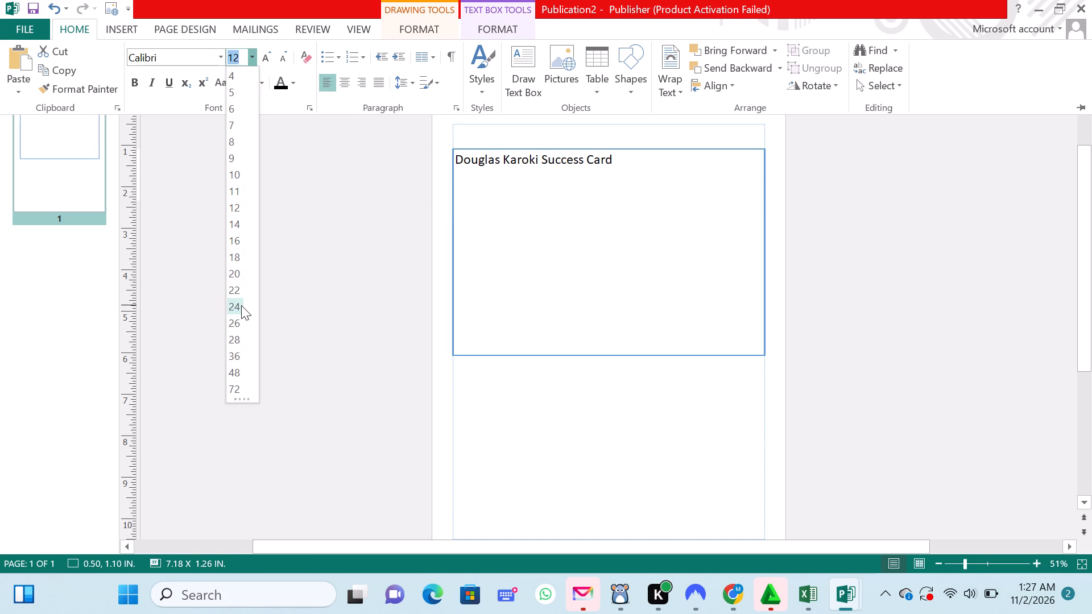
{"action": "left_click", "coordinate": [241, 305]}
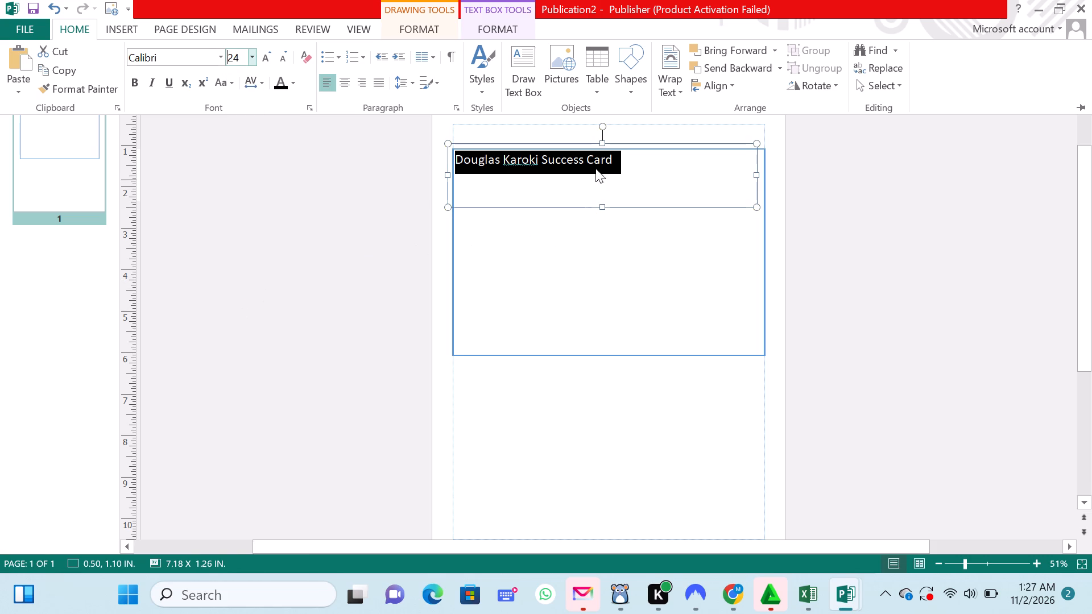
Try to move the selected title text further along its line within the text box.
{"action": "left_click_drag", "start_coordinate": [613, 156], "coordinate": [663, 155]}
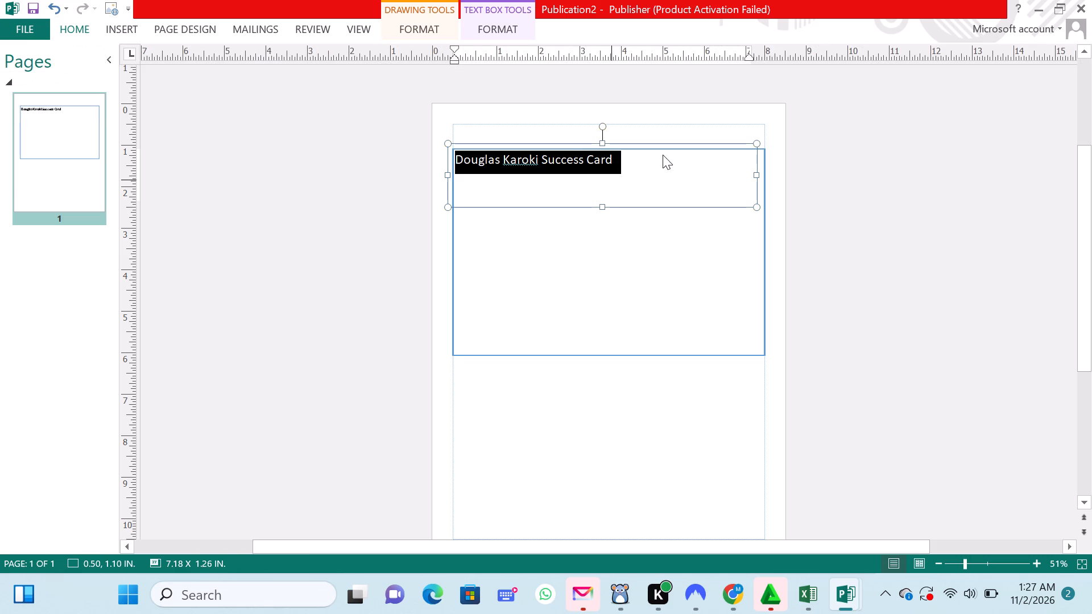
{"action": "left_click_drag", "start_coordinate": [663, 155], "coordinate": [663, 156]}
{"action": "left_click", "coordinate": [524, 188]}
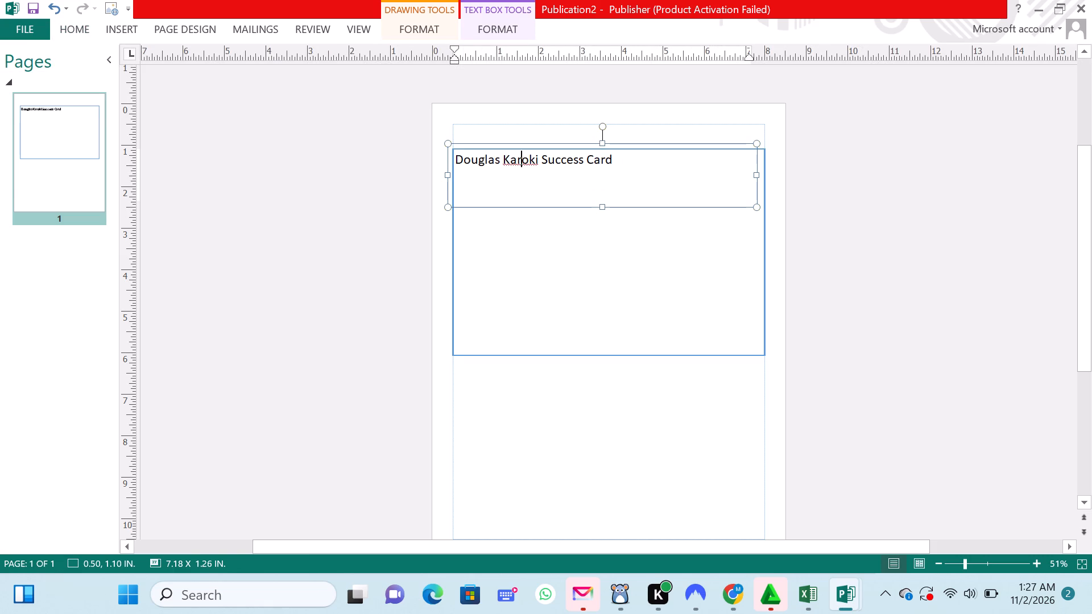
Insert 21 spaces before the first word of the title to shift it towards the centre of the blue frame.
{"action": "left_click", "coordinate": [456, 163]}
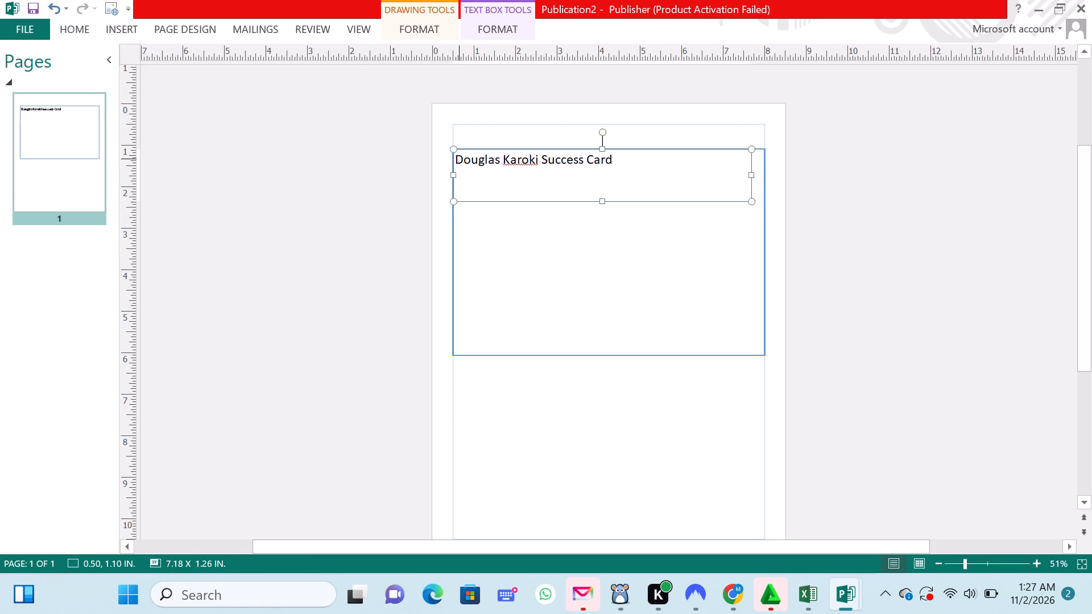
{"action": "left_click", "coordinate": [459, 159]}
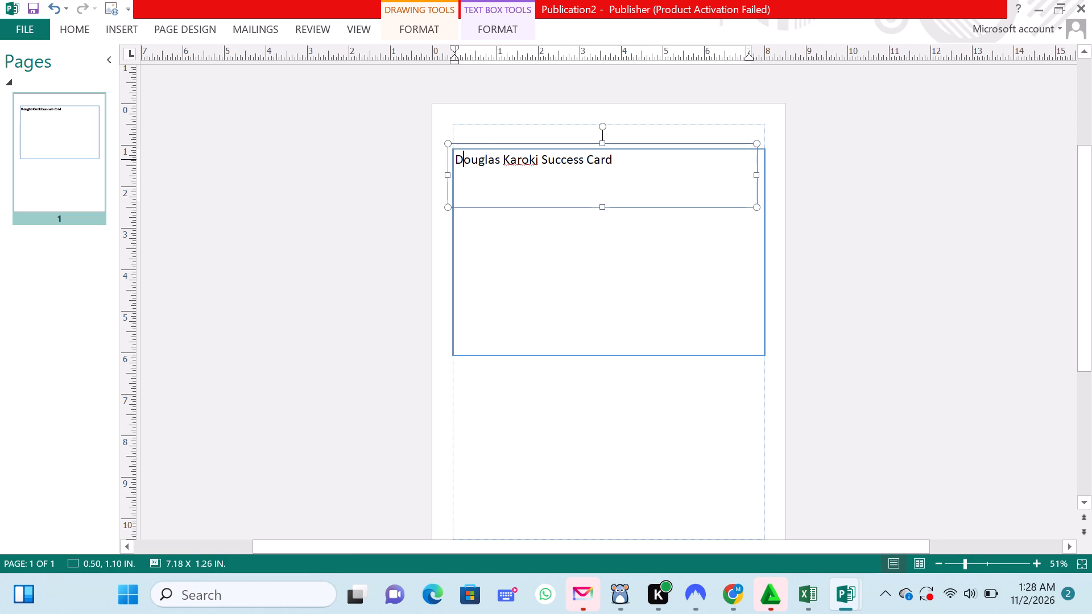
{"action": "left_click", "coordinate": [456, 159]}
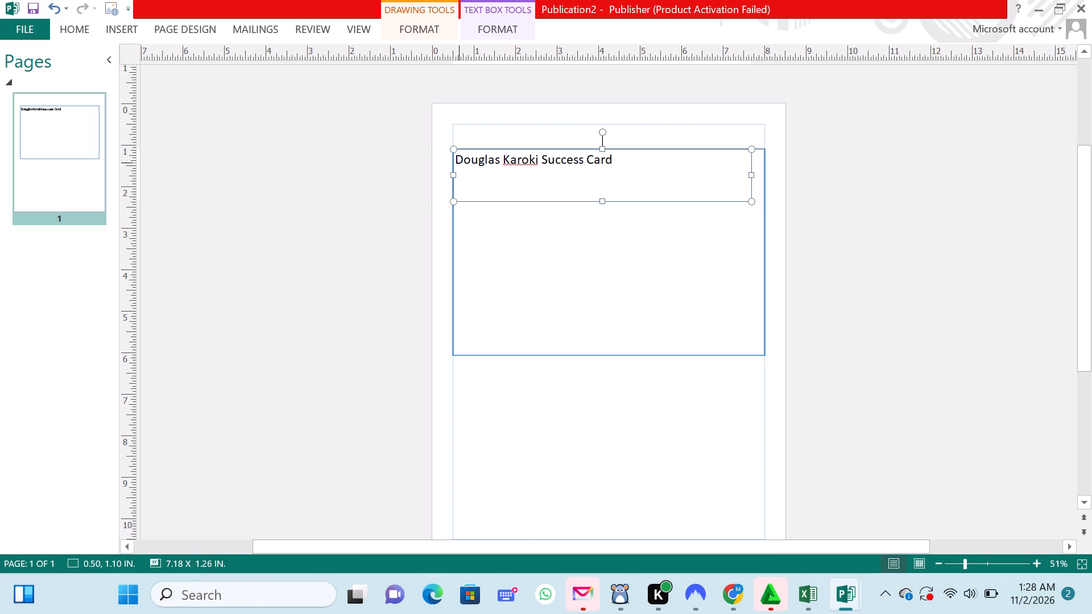
{"action": "left_click", "coordinate": [457, 160]}
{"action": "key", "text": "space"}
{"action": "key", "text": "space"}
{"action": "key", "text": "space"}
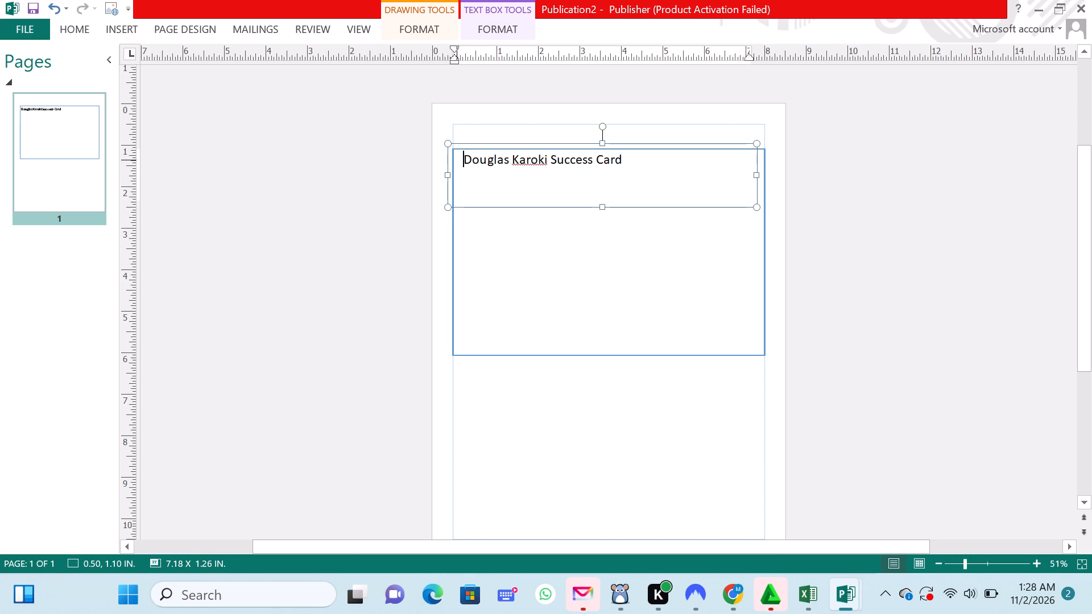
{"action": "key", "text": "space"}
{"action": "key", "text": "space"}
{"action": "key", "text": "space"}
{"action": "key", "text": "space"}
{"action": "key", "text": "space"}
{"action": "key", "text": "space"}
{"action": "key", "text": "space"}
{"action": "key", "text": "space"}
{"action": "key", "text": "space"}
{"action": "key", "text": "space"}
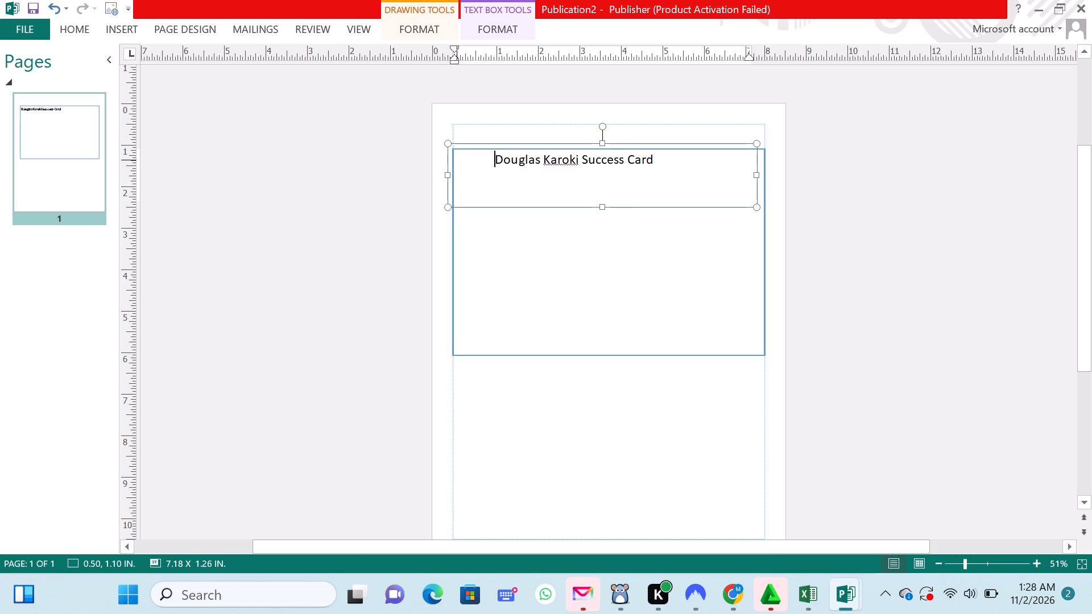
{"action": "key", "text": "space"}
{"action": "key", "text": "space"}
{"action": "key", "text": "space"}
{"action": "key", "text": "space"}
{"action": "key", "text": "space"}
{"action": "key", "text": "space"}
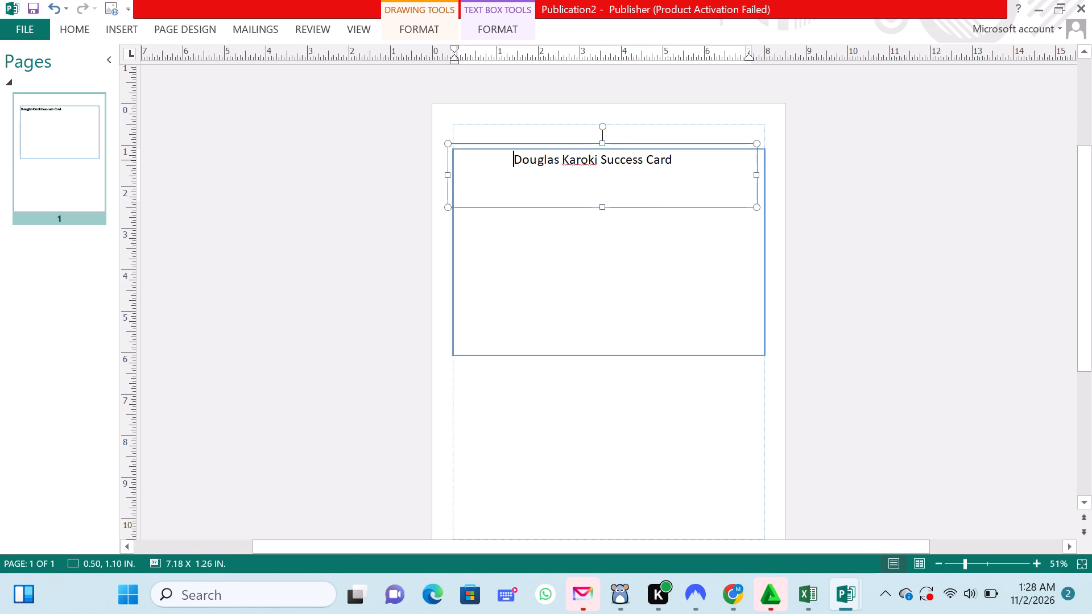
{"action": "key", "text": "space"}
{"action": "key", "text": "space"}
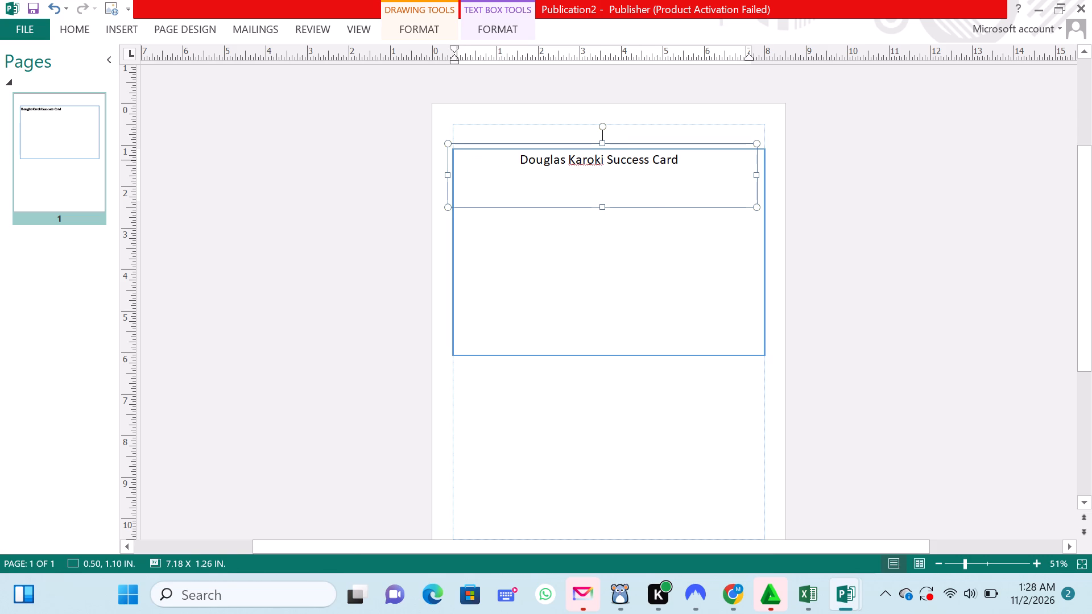
Create a WordArt from the whole card title text in the light blue gradient plain style, keeping Arial Black, size 36, bold.
{"action": "left_click_drag", "start_coordinate": [522, 161], "coordinate": [602, 172]}
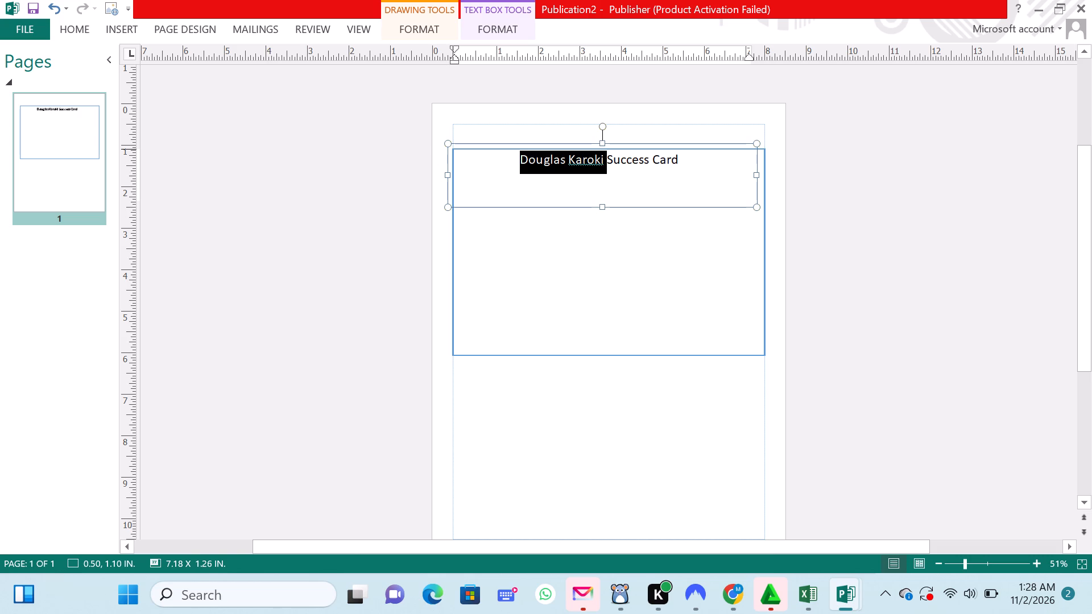
{"action": "left_click_drag", "start_coordinate": [602, 172], "coordinate": [688, 167]}
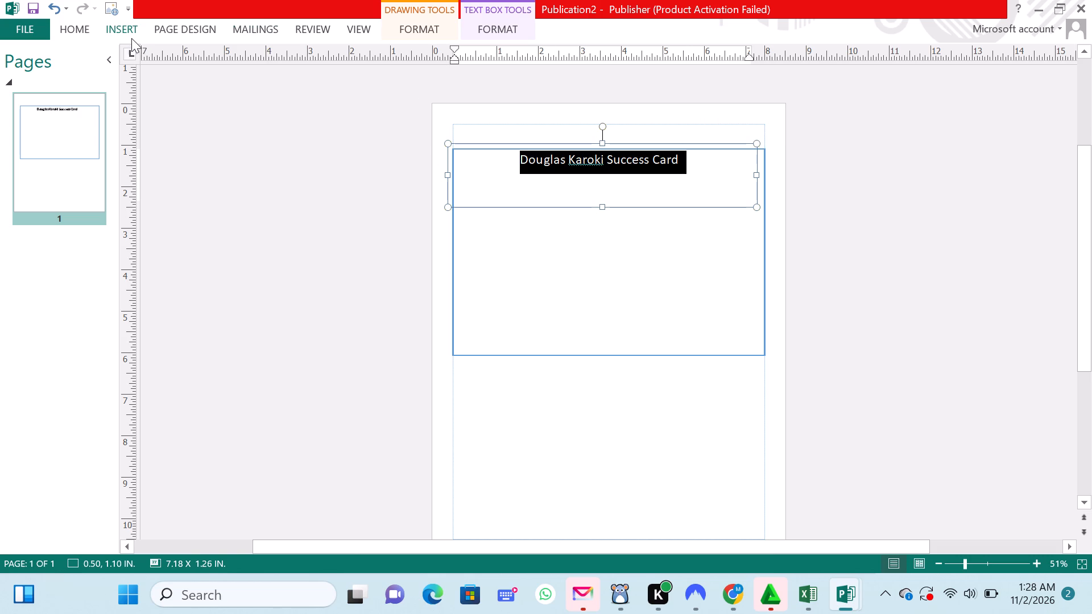
{"action": "left_click", "coordinate": [150, 9]}
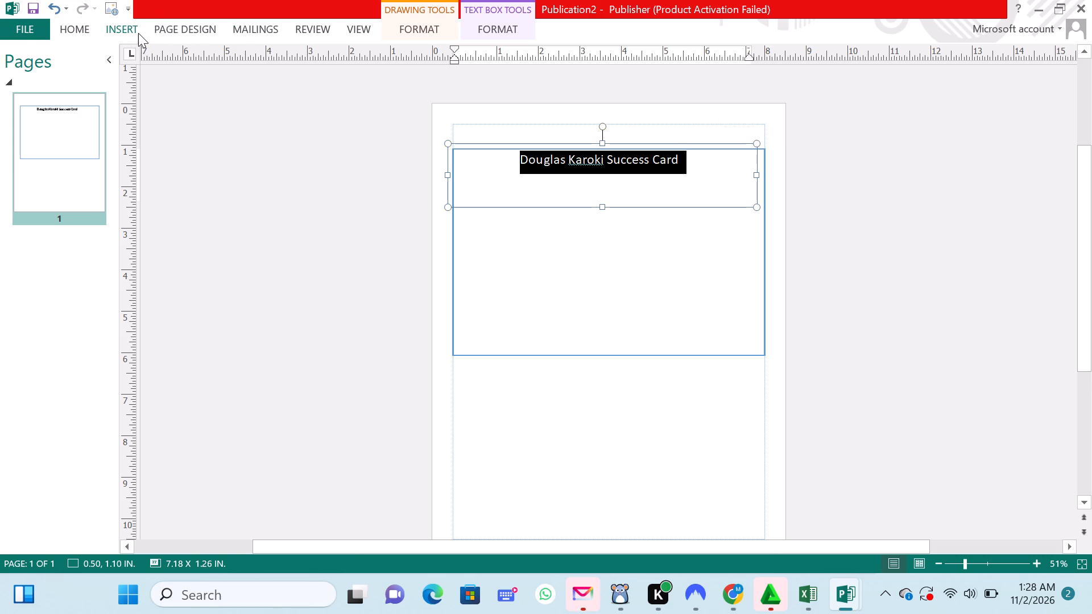
{"action": "left_click", "coordinate": [138, 33]}
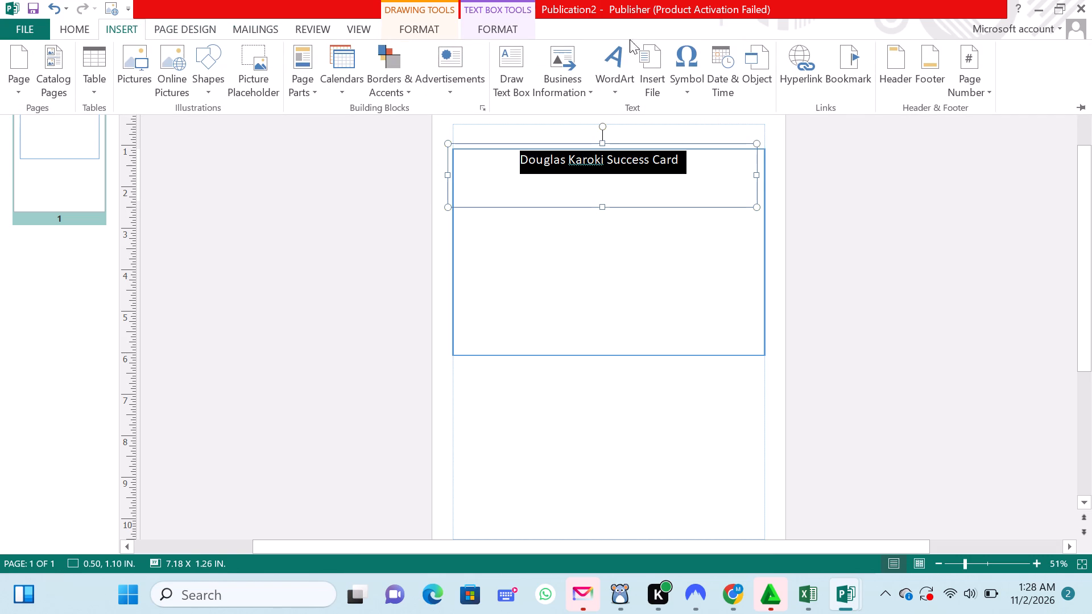
{"action": "left_click", "coordinate": [610, 70]}
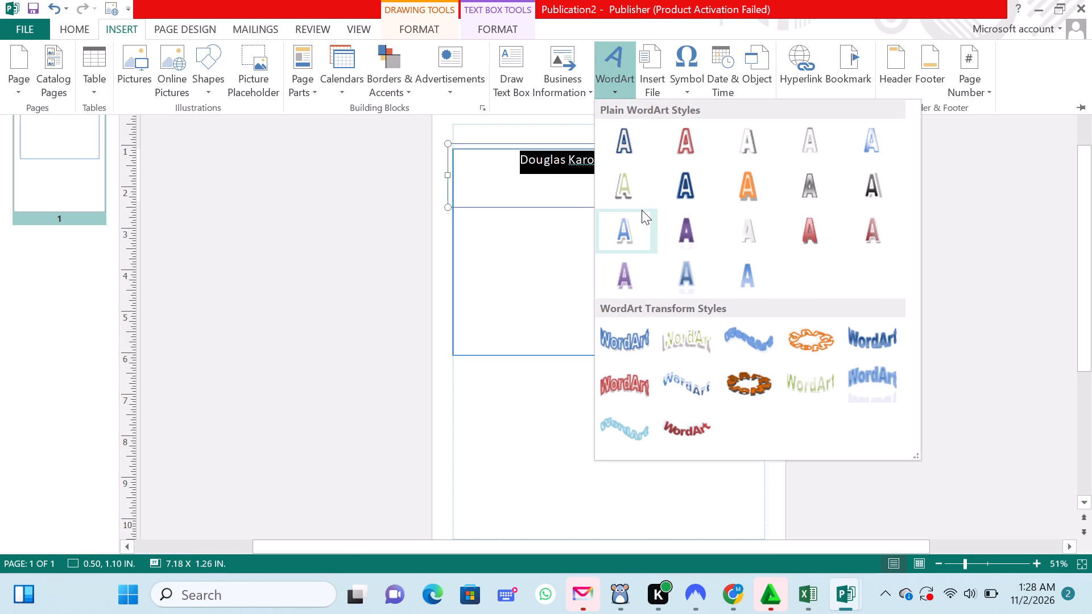
{"action": "left_click", "coordinate": [632, 225]}
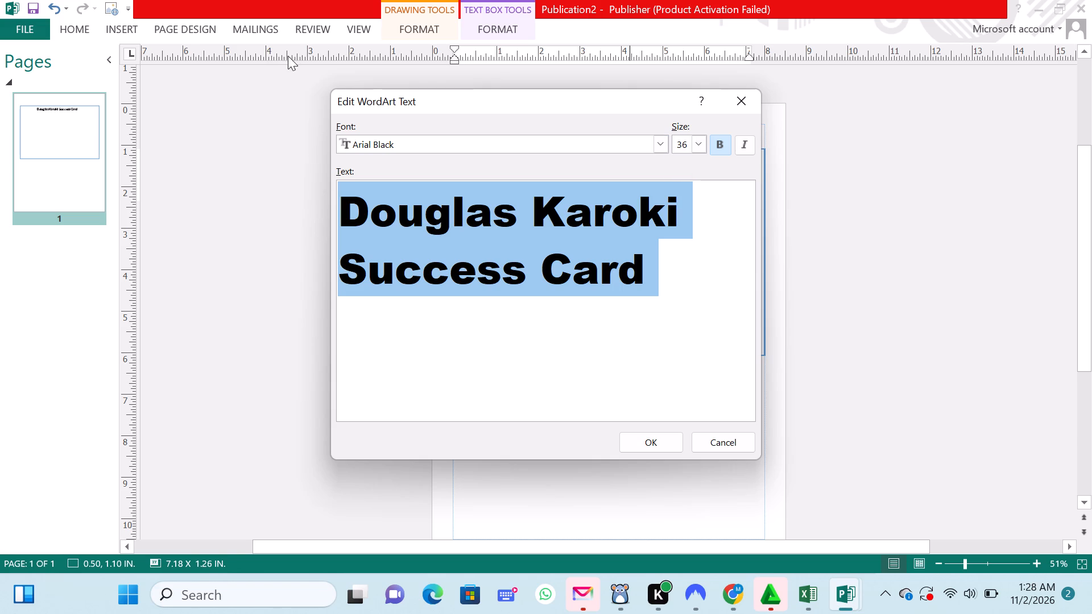
{"action": "left_click", "coordinate": [127, 17]}
{"action": "left_click", "coordinate": [655, 442]}
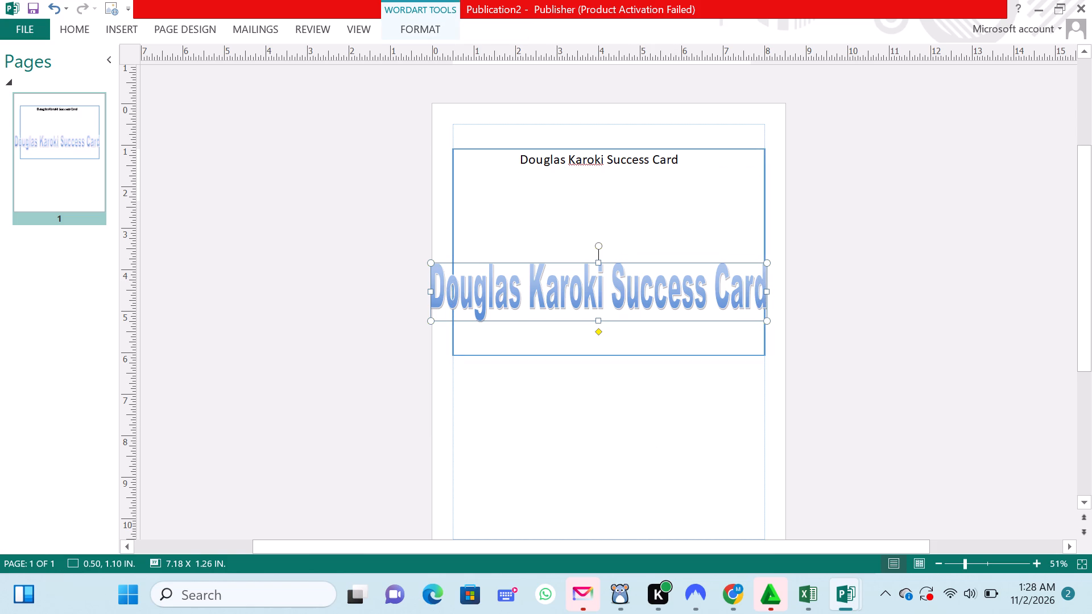
Move the WordArt title up inside the blue frame's upper edge and shrink it to about 6.73 x 1.20 in.
{"action": "left_click_drag", "start_coordinate": [436, 286], "coordinate": [520, 226]}
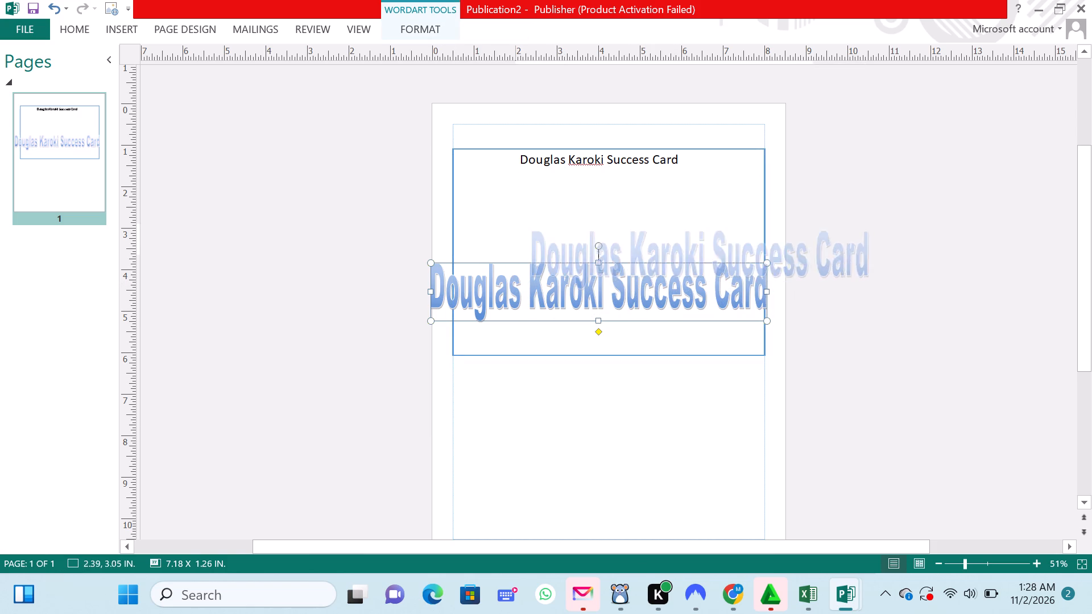
{"action": "left_click_drag", "start_coordinate": [520, 226], "coordinate": [477, 175]}
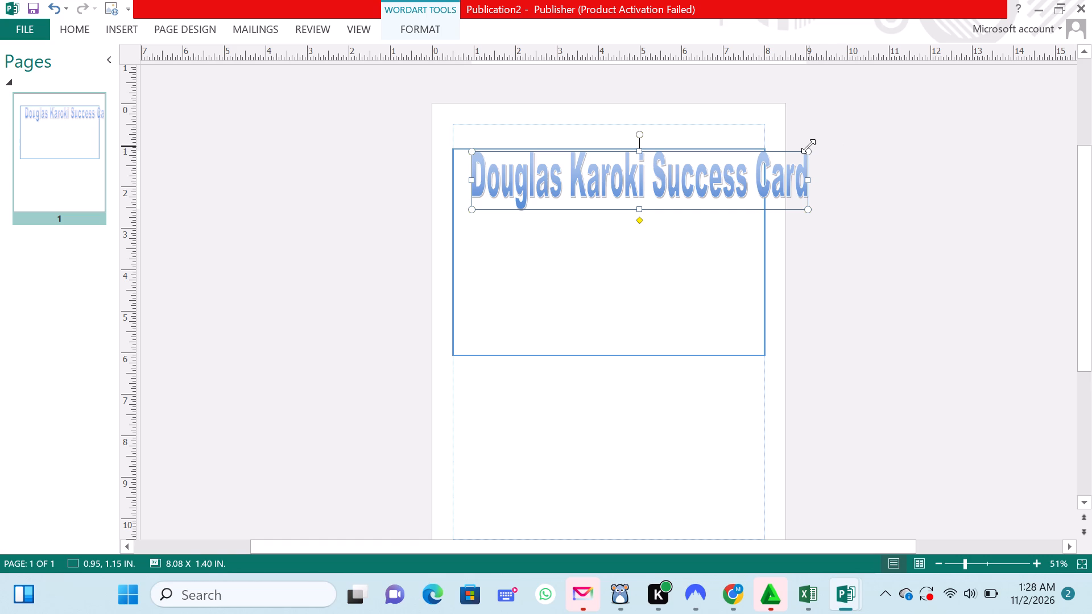
{"action": "left_click_drag", "start_coordinate": [808, 146], "coordinate": [752, 155]}
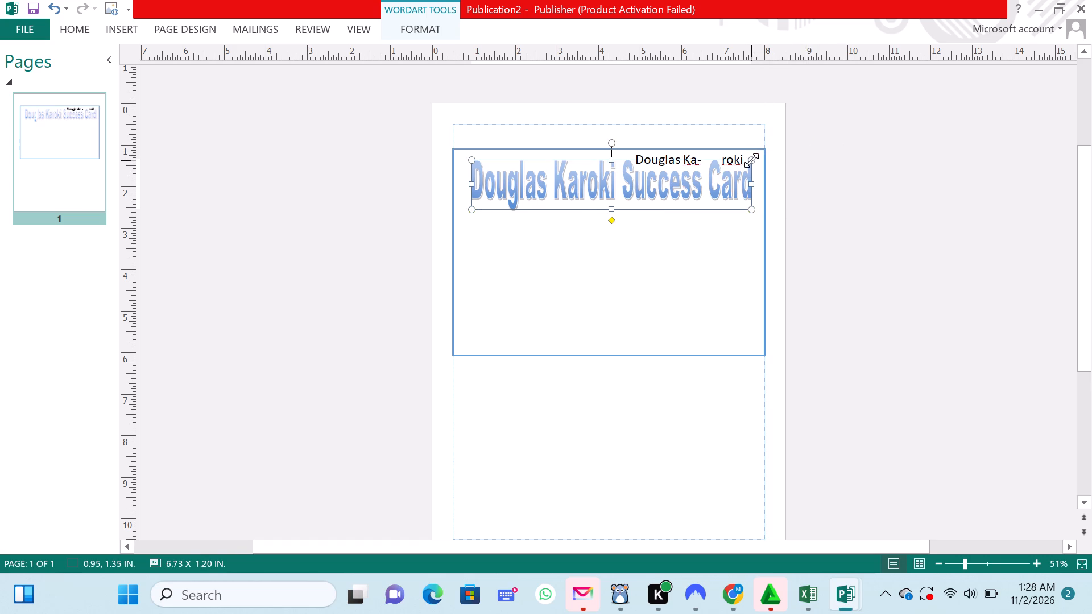
Delete the plain title text behind the WordArt, up to the word Card.
{"action": "left_click", "coordinate": [651, 155]}
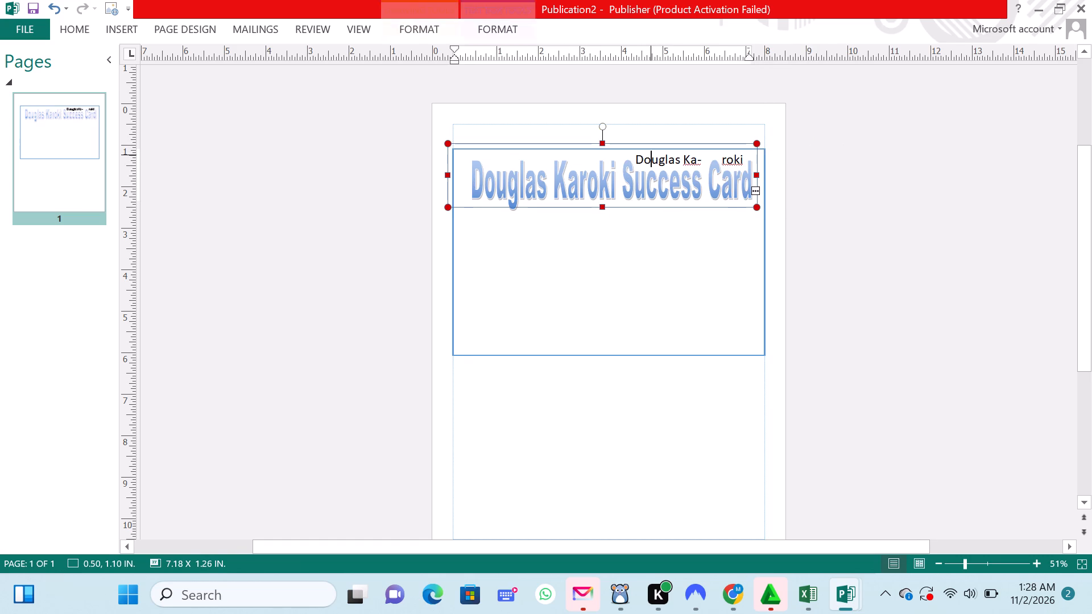
{"action": "left_click", "coordinate": [669, 154]}
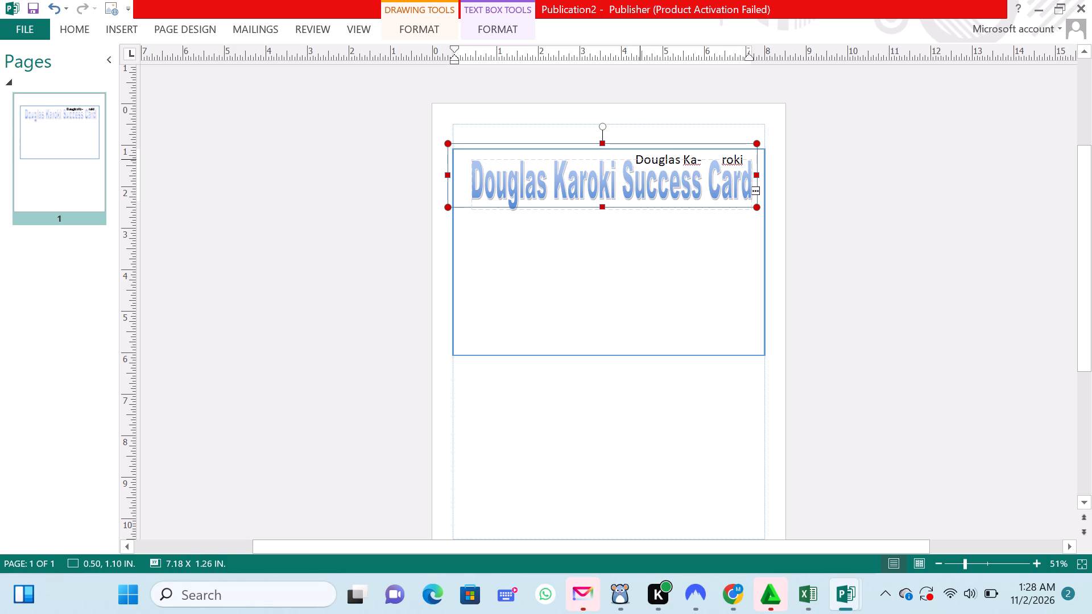
{"action": "left_click", "coordinate": [645, 159]}
{"action": "key", "text": "BackSpace"}
{"action": "key", "text": "BackSpace"}
{"action": "key", "text": "BackSpace"}
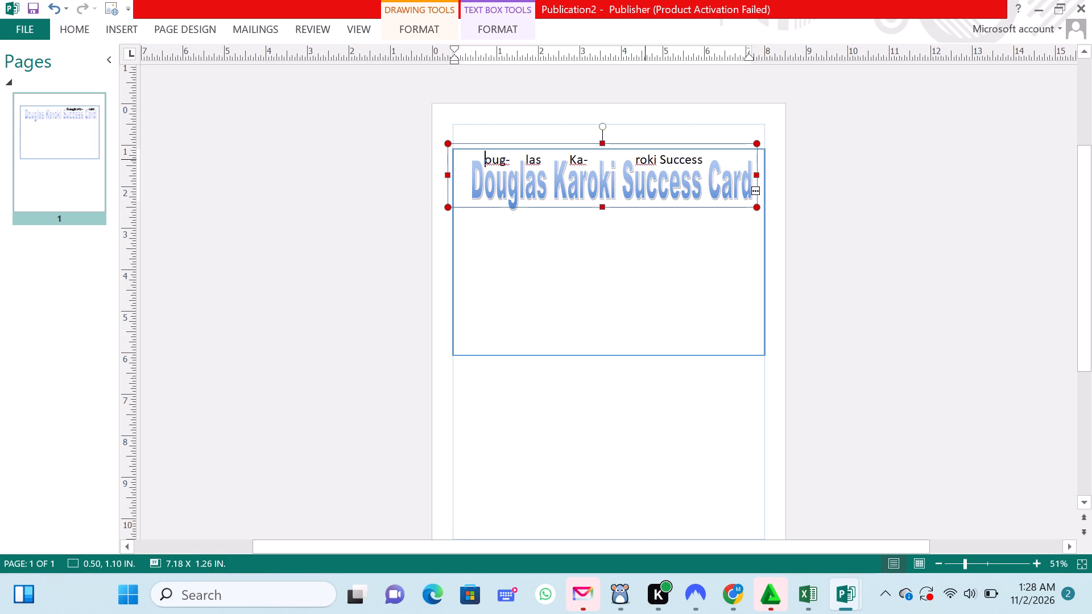
{"action": "left_click", "coordinate": [708, 157]}
{"action": "key", "text": "BackSpace"}
{"action": "key", "text": "BackSpace"}
{"action": "key", "text": "BackSpace"}
{"action": "key", "text": "BackSpace"}
{"action": "key", "text": "BackSpace"}
{"action": "key", "text": "BackSpace"}
{"action": "key", "text": "BackSpace"}
{"action": "key", "text": "BackSpace"}
{"action": "key", "text": "BackSpace"}
{"action": "key", "text": "BackSpace"}
{"action": "key", "text": "BackSpace"}
{"action": "key", "text": "BackSpace"}
{"action": "key", "text": "BackSpace"}
{"action": "key", "text": "BackSpace"}
{"action": "key", "text": "BackSpace"}
{"action": "key", "text": "BackSpace"}
{"action": "key", "text": "BackSpace"}
{"action": "key", "text": "BackSpace"}
{"action": "key", "text": "BackSpace"}
{"action": "key", "text": "BackSpace"}
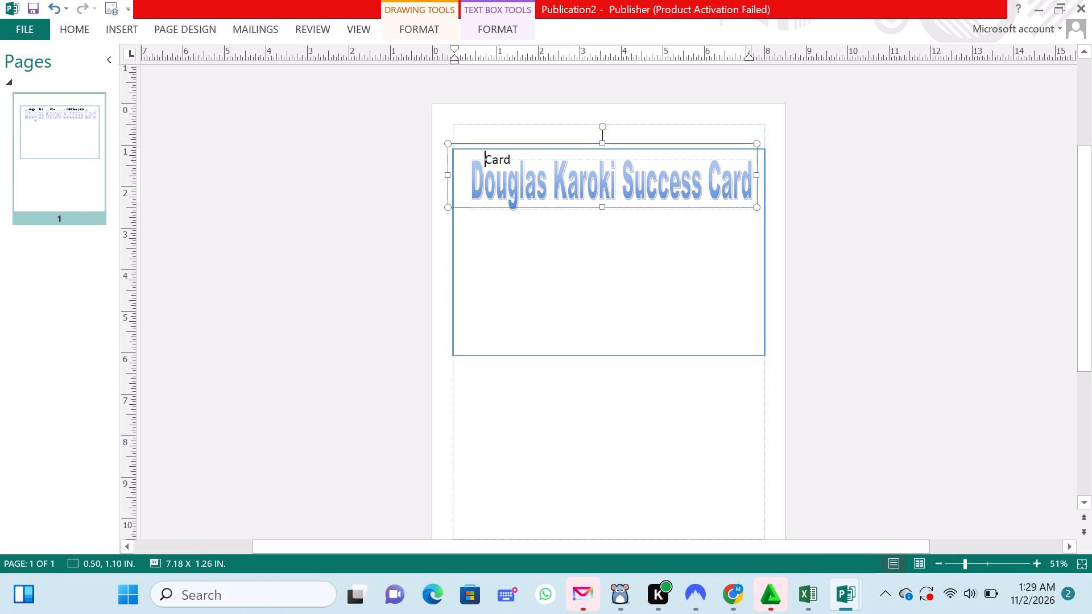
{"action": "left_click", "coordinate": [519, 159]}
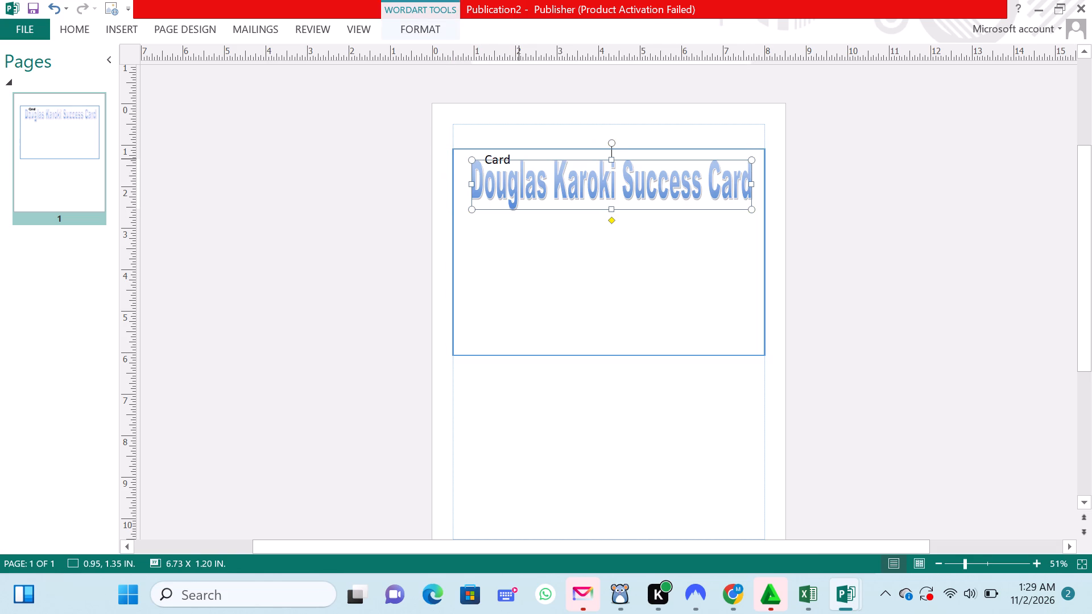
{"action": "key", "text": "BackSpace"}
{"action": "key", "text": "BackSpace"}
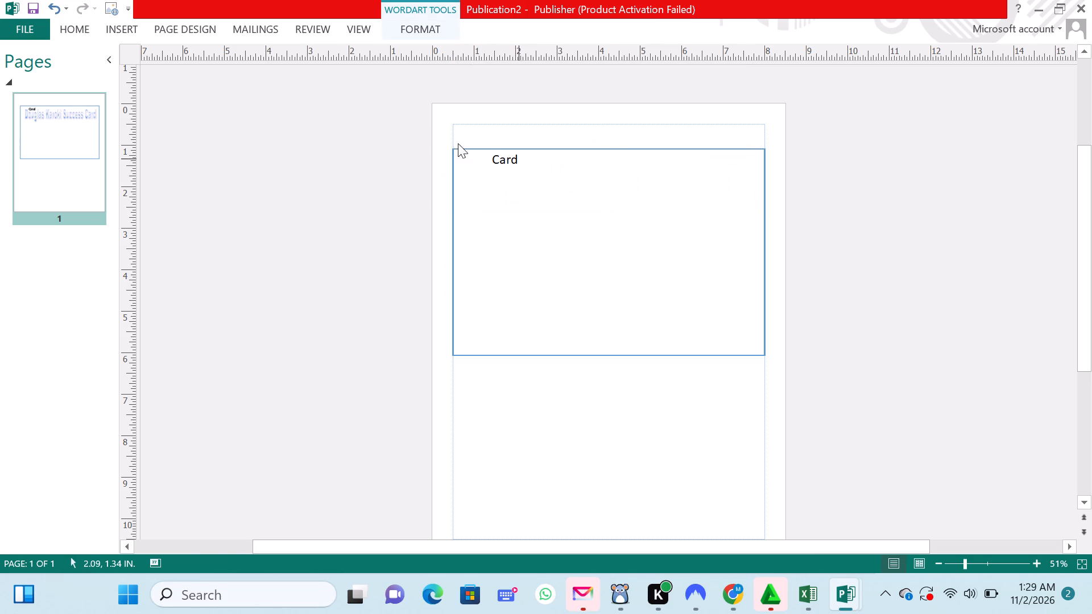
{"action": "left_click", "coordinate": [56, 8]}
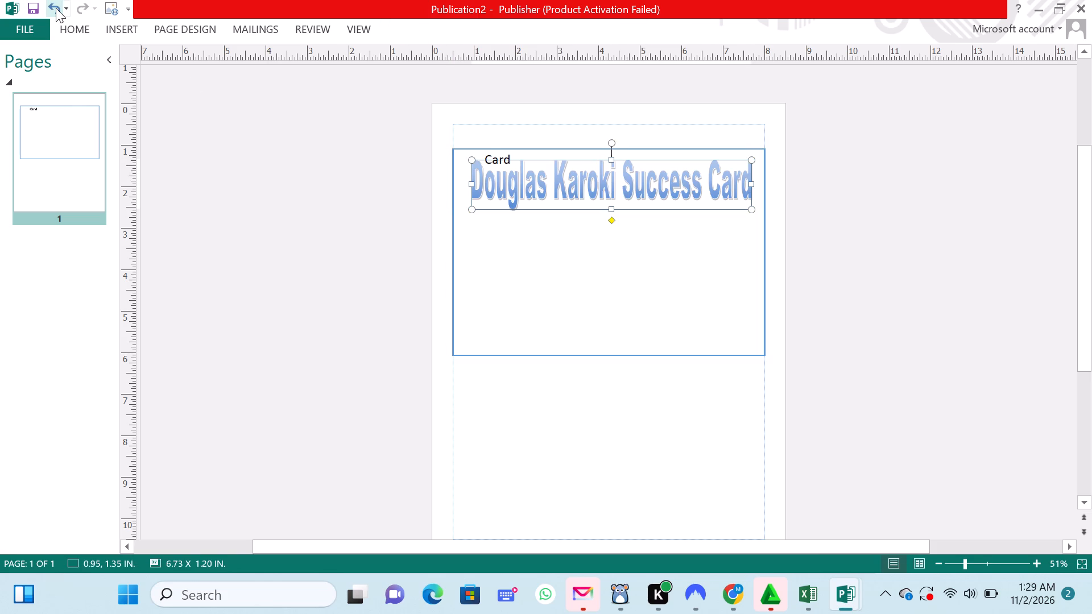
Delete the remaining word Card from the plain title text box.
{"action": "left_click", "coordinate": [512, 156]}
{"action": "key", "text": "BackSpace"}
{"action": "key", "text": "BackSpace"}
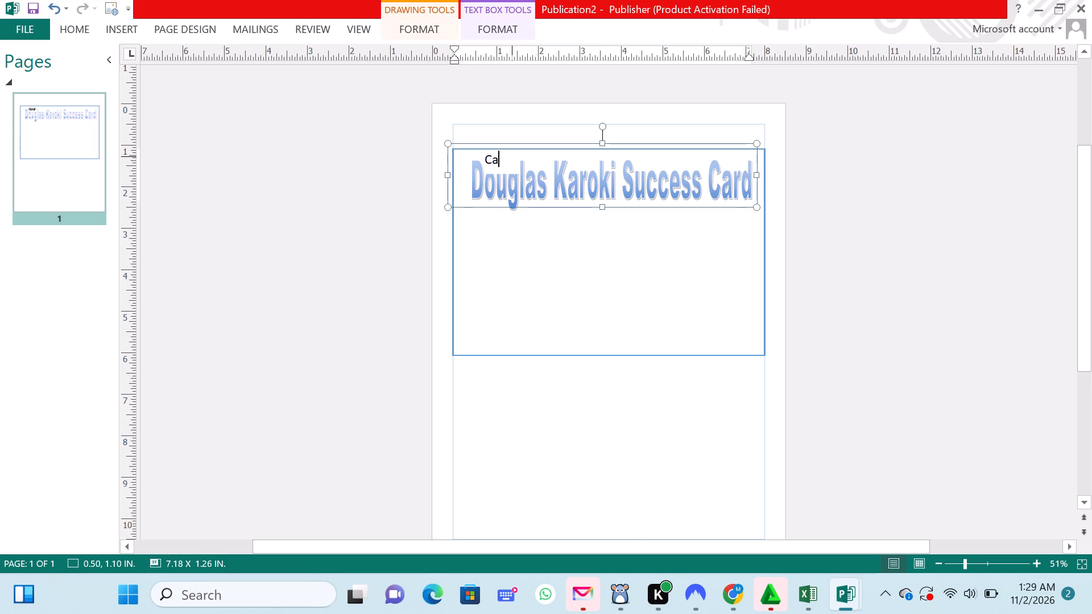
{"action": "key", "text": "BackSpace"}
{"action": "key", "text": "BackSpace"}
Reposition and enlarge the WordArt title to about 7.29 x 1.35 in, starting about 0.70, 1.38 in, across the blue frame's width.
{"action": "left_click_drag", "start_coordinate": [477, 179], "coordinate": [531, 186]}
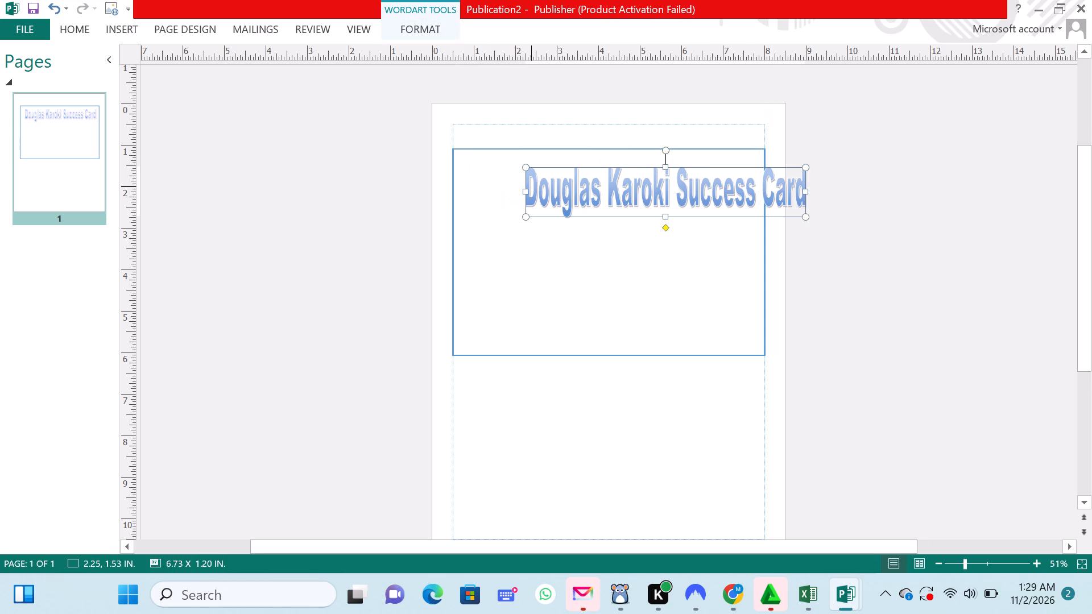
{"action": "left_click_drag", "start_coordinate": [526, 167], "coordinate": [514, 167]}
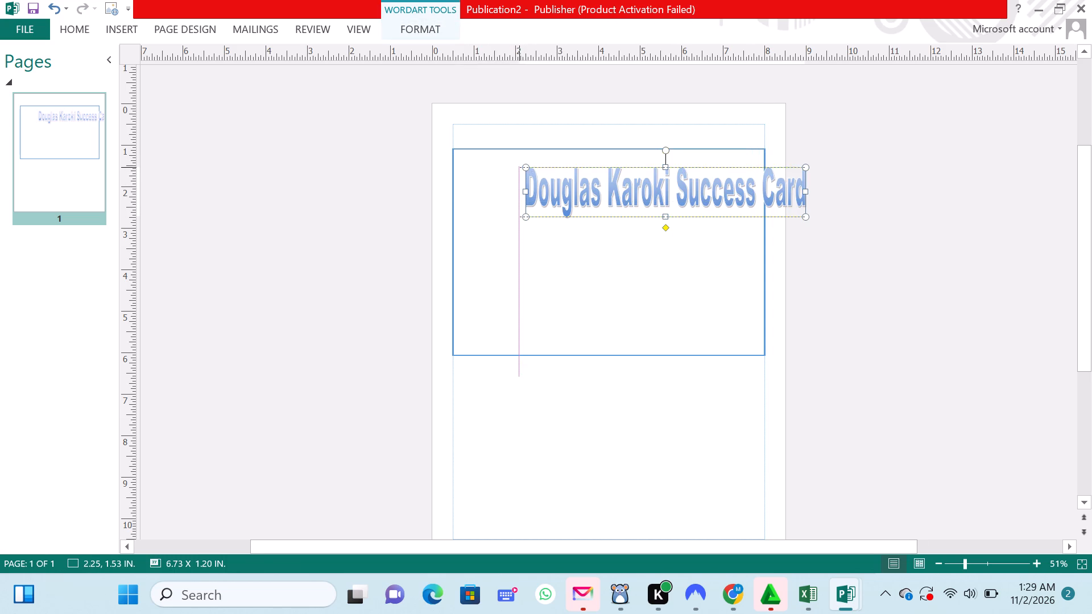
{"action": "left_click_drag", "start_coordinate": [514, 167], "coordinate": [461, 159]}
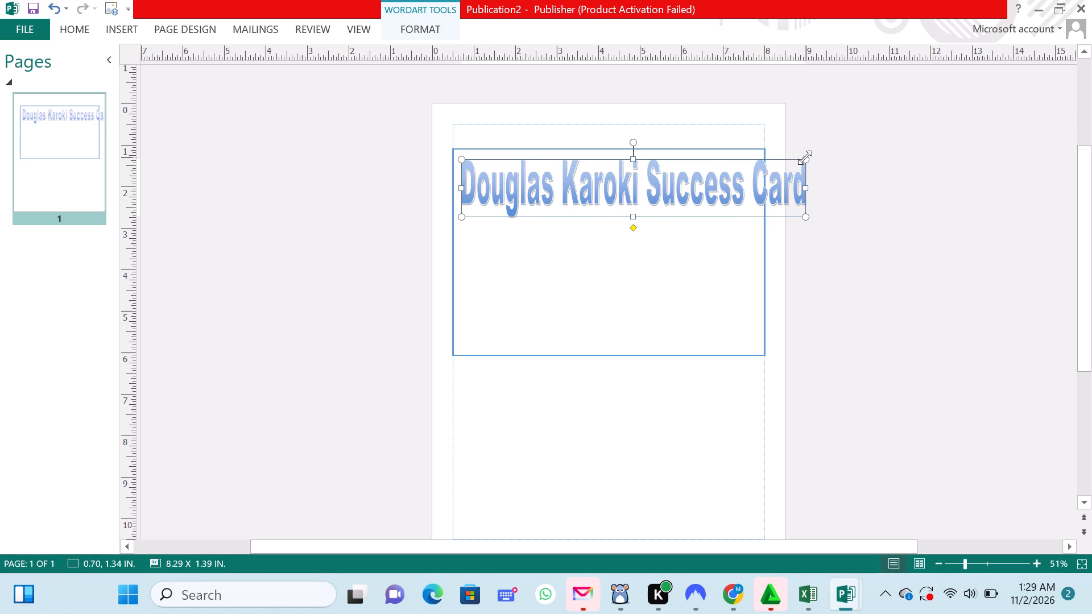
{"action": "left_click_drag", "start_coordinate": [805, 158], "coordinate": [764, 160]}
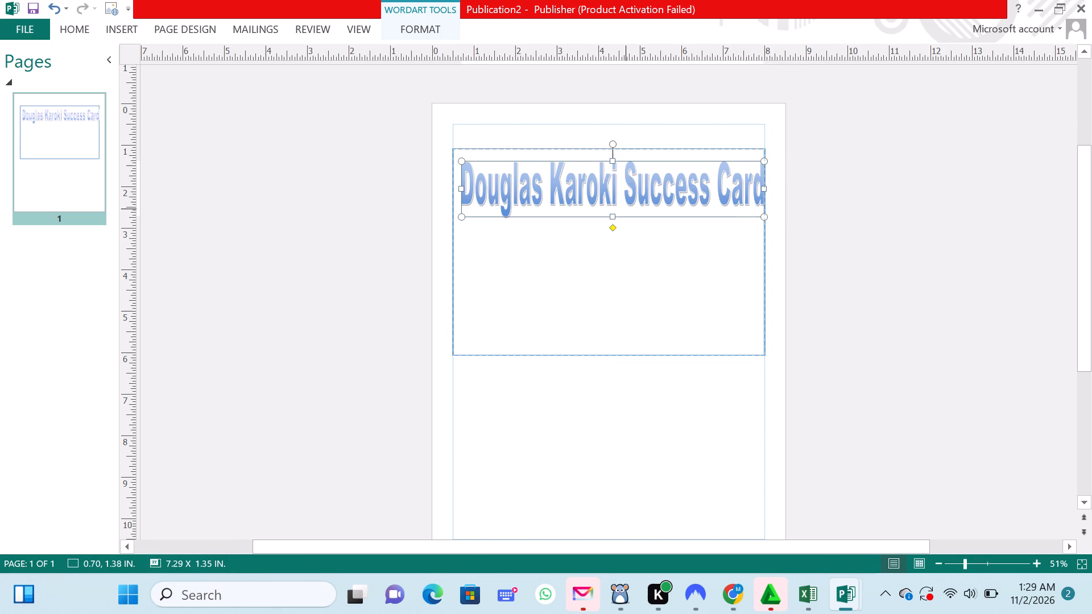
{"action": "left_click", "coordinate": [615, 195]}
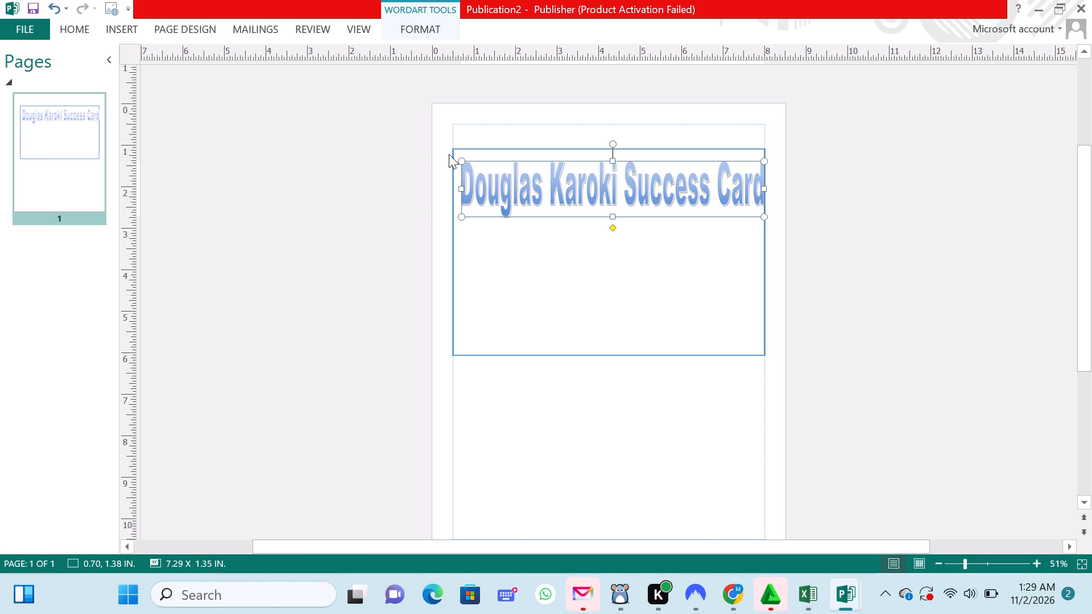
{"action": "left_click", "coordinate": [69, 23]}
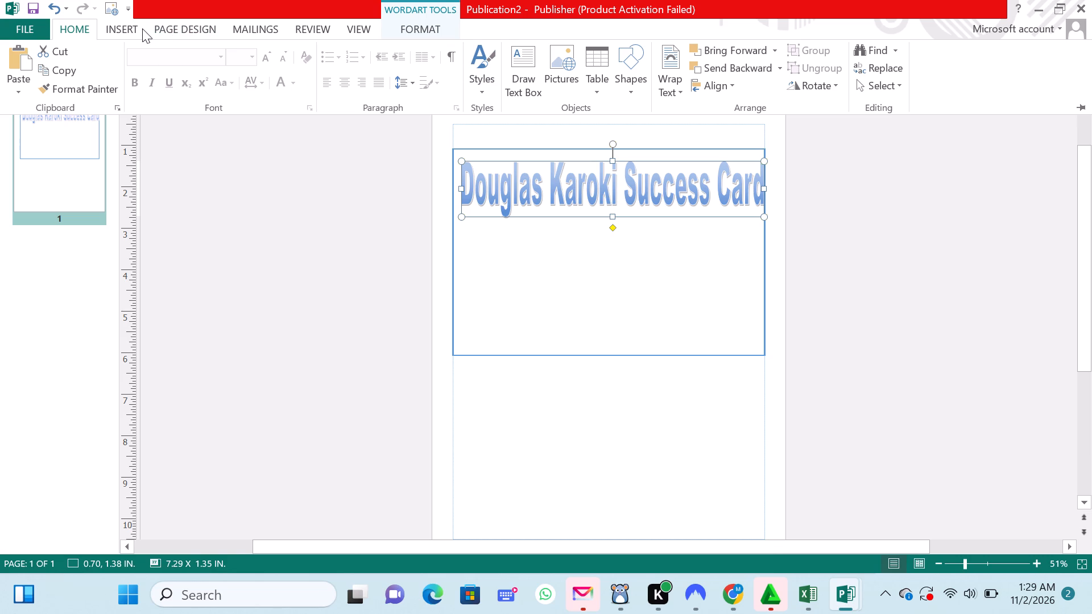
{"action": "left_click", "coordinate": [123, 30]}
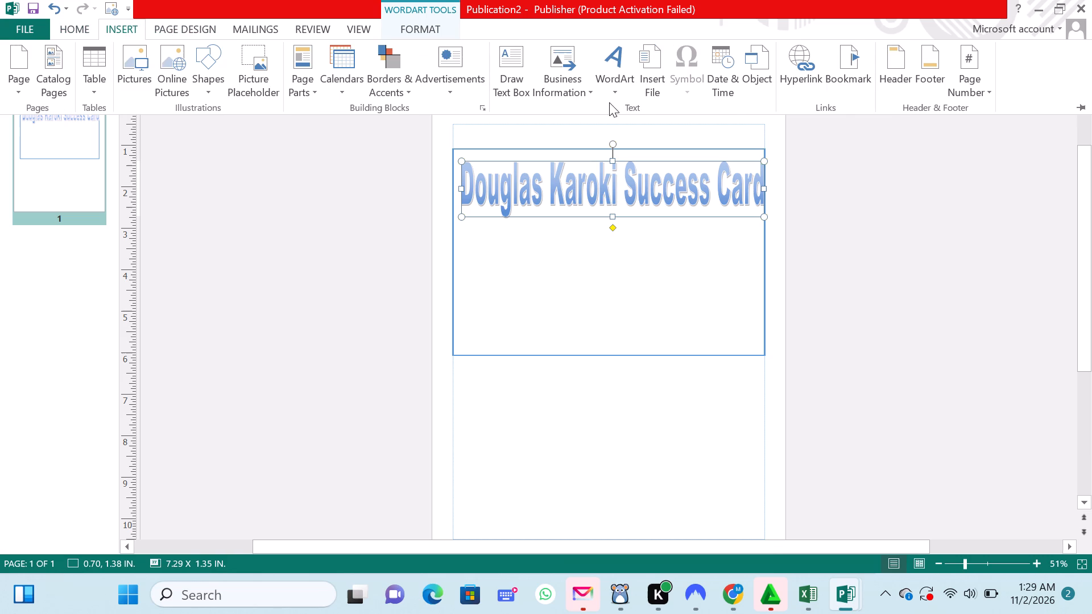
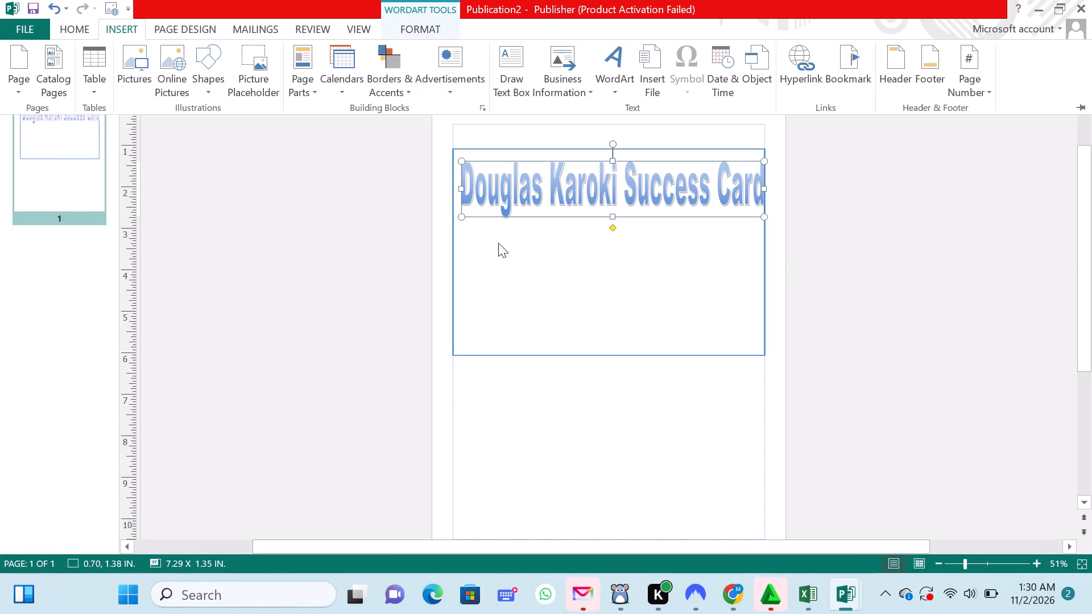
Recolour the frame's outline, first to standard orange and finally to a plum tint from the scheme colours.
{"action": "left_click", "coordinate": [474, 240]}
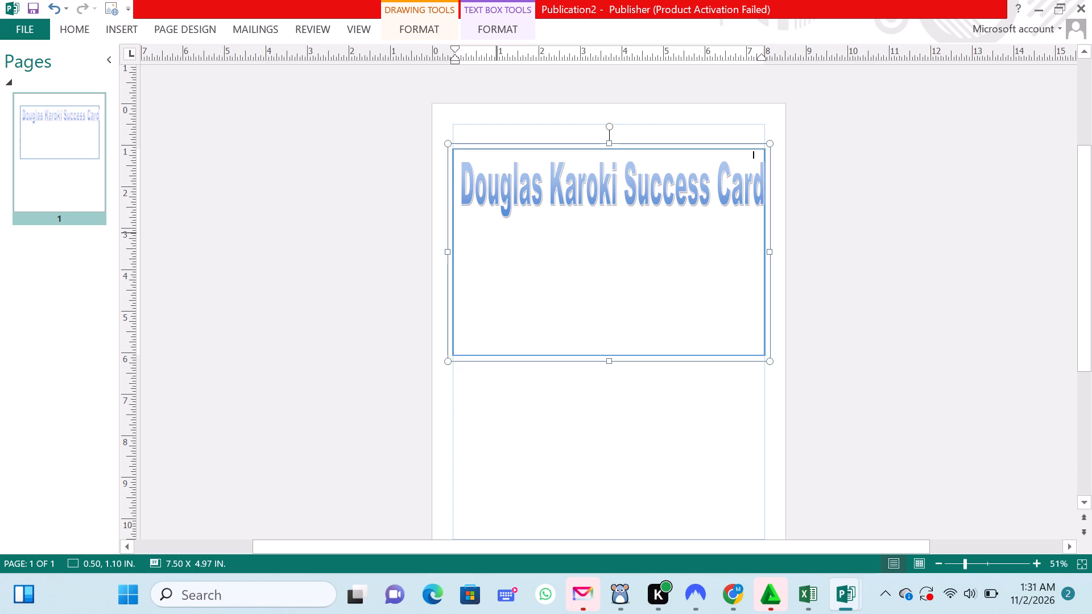
{"action": "left_click", "coordinate": [496, 233]}
{"action": "left_click", "coordinate": [431, 6]}
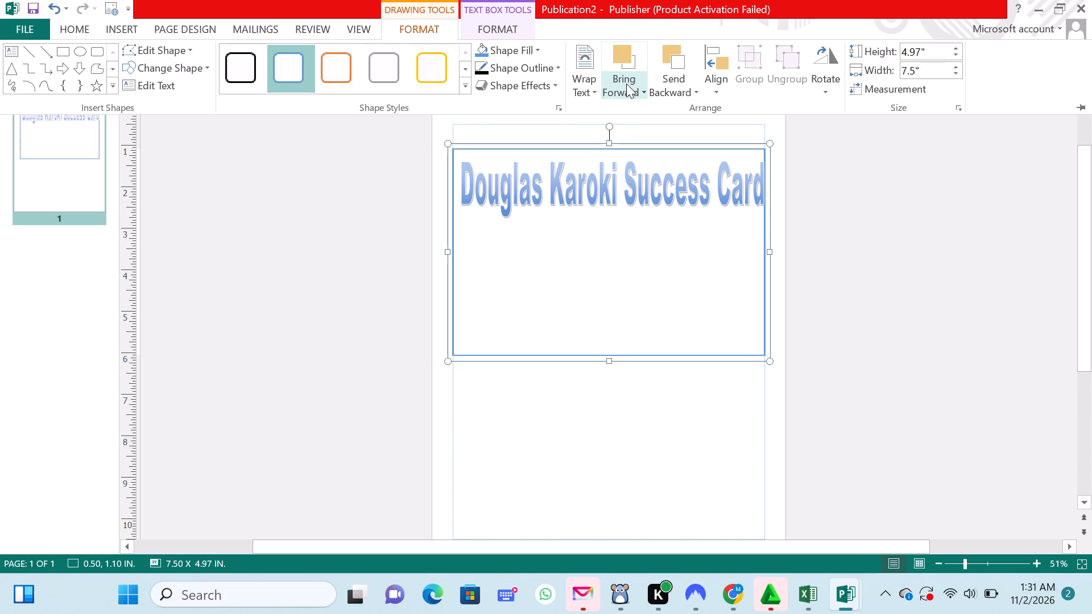
{"action": "left_click", "coordinate": [556, 68]}
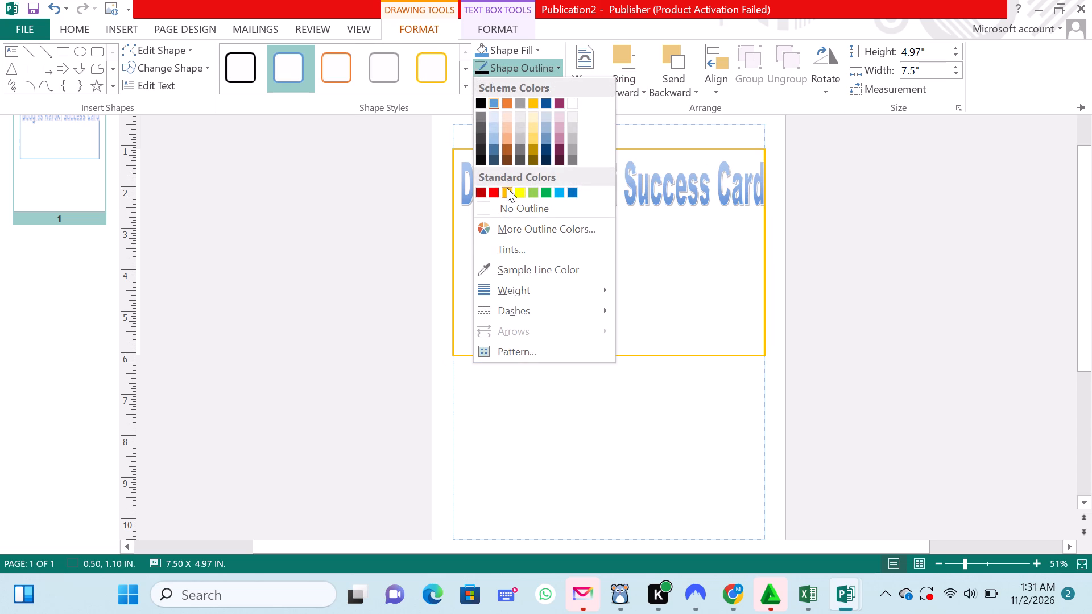
{"action": "left_click", "coordinate": [507, 188]}
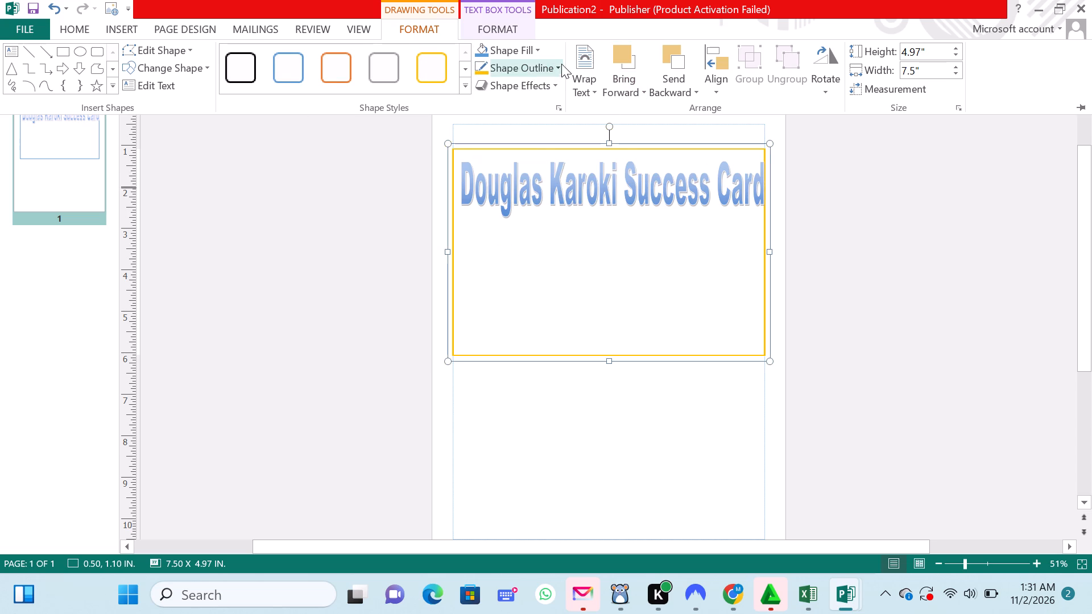
{"action": "left_click", "coordinate": [561, 67]}
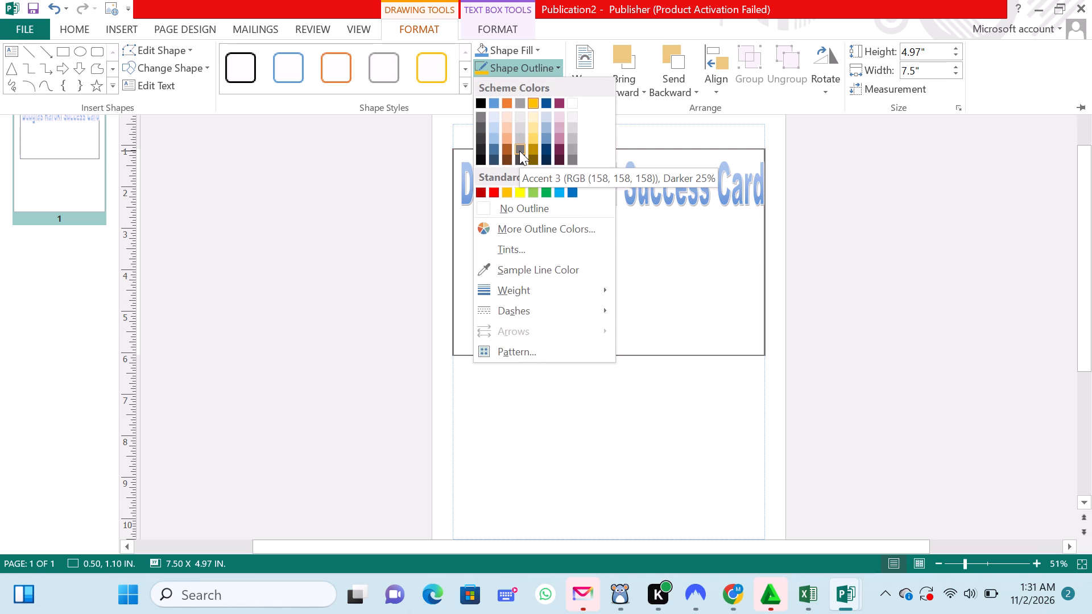
{"action": "left_click", "coordinate": [560, 135]}
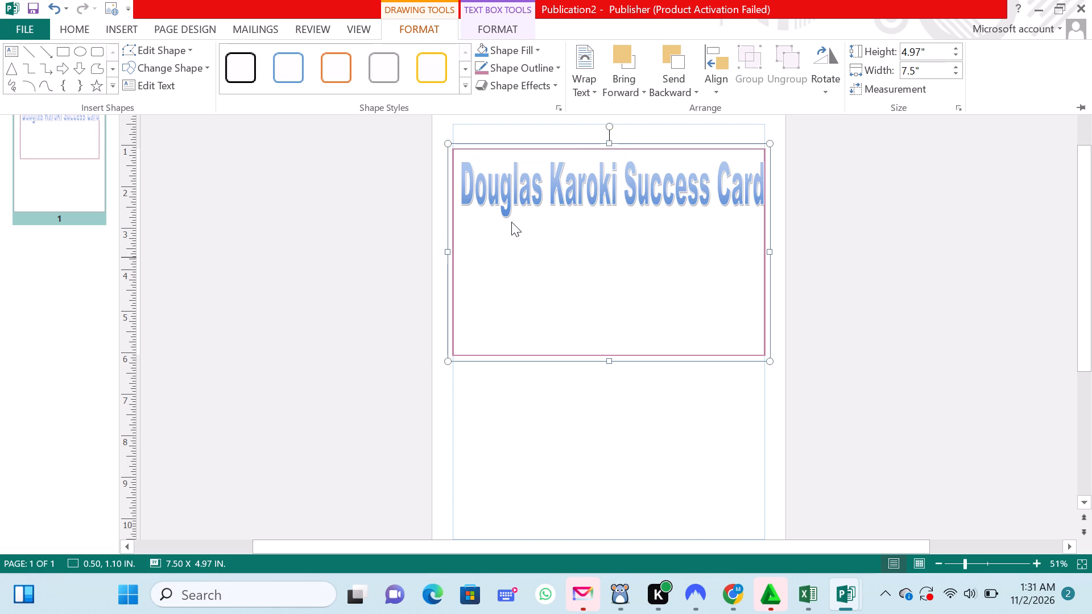
{"action": "left_click", "coordinate": [510, 222]}
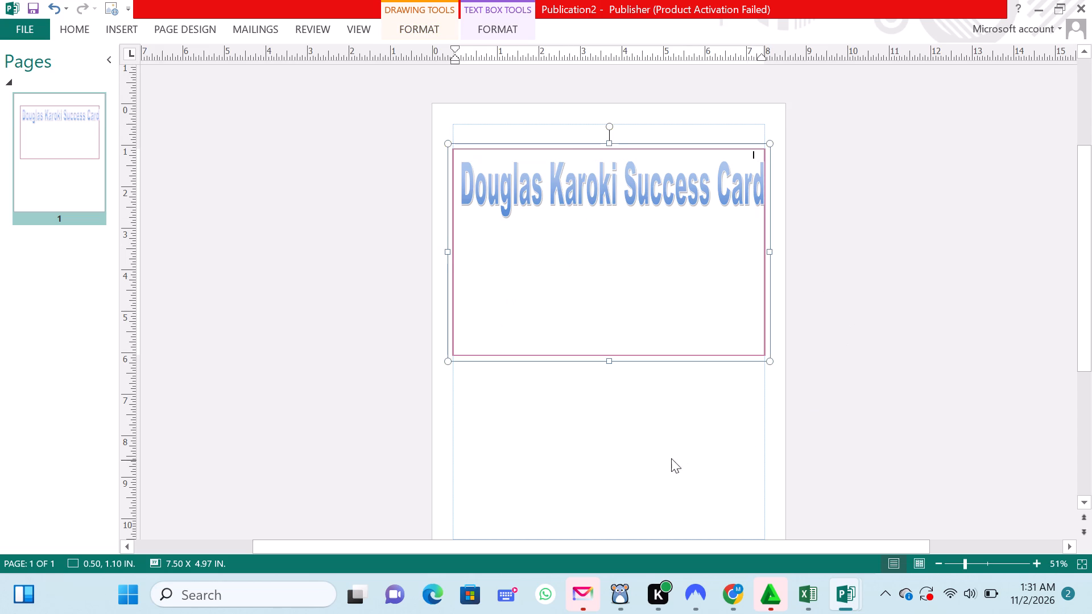
{"action": "left_click", "coordinate": [624, 441]}
{"action": "left_click", "coordinate": [603, 439]}
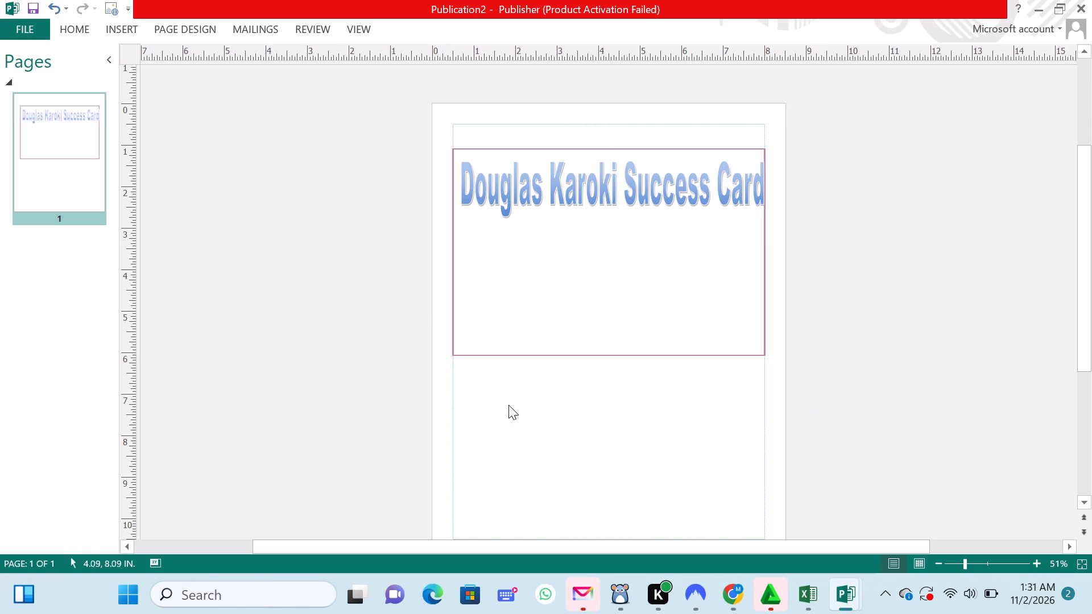
Add a text box about 2.89 x 1.30 in below the frame with the text "Wishing you all the best in your exams".
{"action": "left_click", "coordinate": [123, 29]}
{"action": "left_click", "coordinate": [511, 76]}
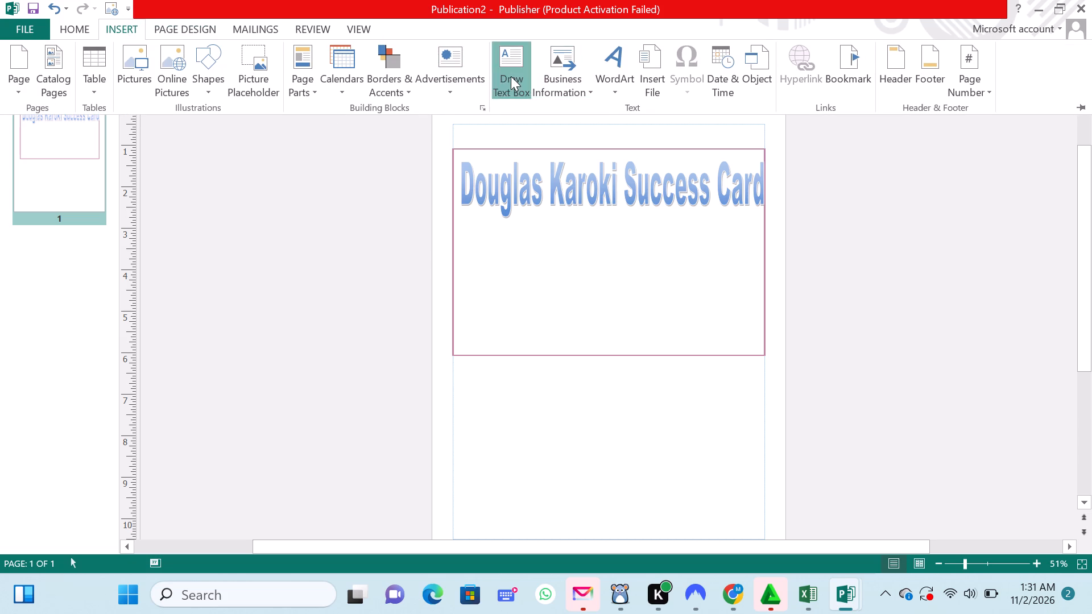
{"action": "left_click_drag", "start_coordinate": [512, 410], "coordinate": [605, 433]}
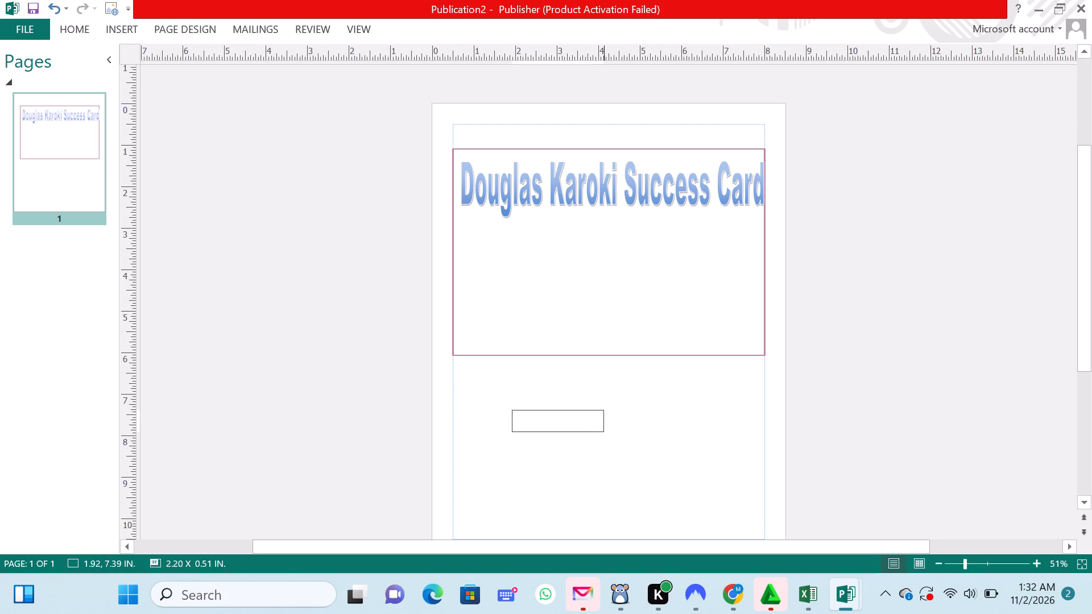
{"action": "left_click_drag", "start_coordinate": [605, 433], "coordinate": [632, 464]}
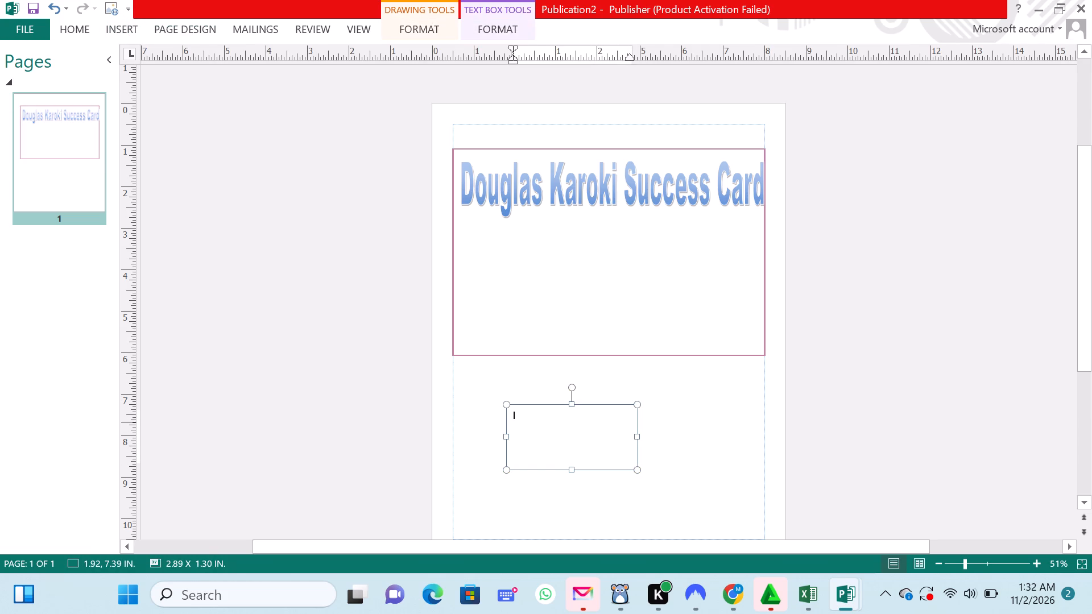
{"action": "key", "text": "w"}
{"action": "key", "text": "BackSpace"}
{"action": "type", "text": "wishin"}
{"action": "type", "text": "g you all the best in your es]"}
{"action": "key", "text": "BackSpace"}
{"action": "key", "text": "BackSpace"}
{"action": "type", "text": "xams"}
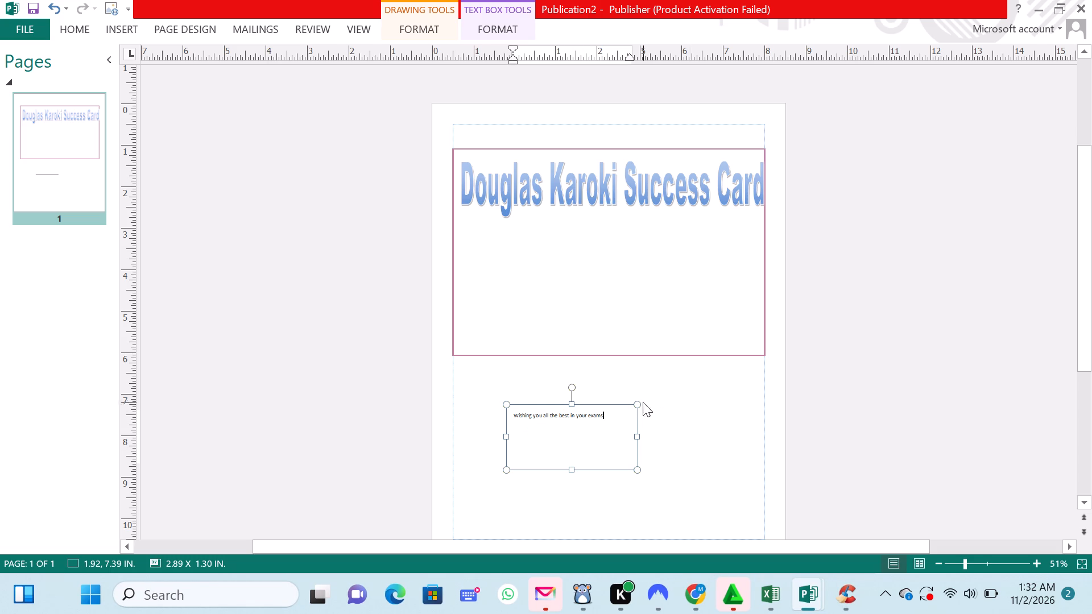
Reshape the message text box so it sits inside the frame just beneath the title, about 3.19 x 0.30 in.
{"action": "left_click_drag", "start_coordinate": [507, 469], "coordinate": [510, 422]}
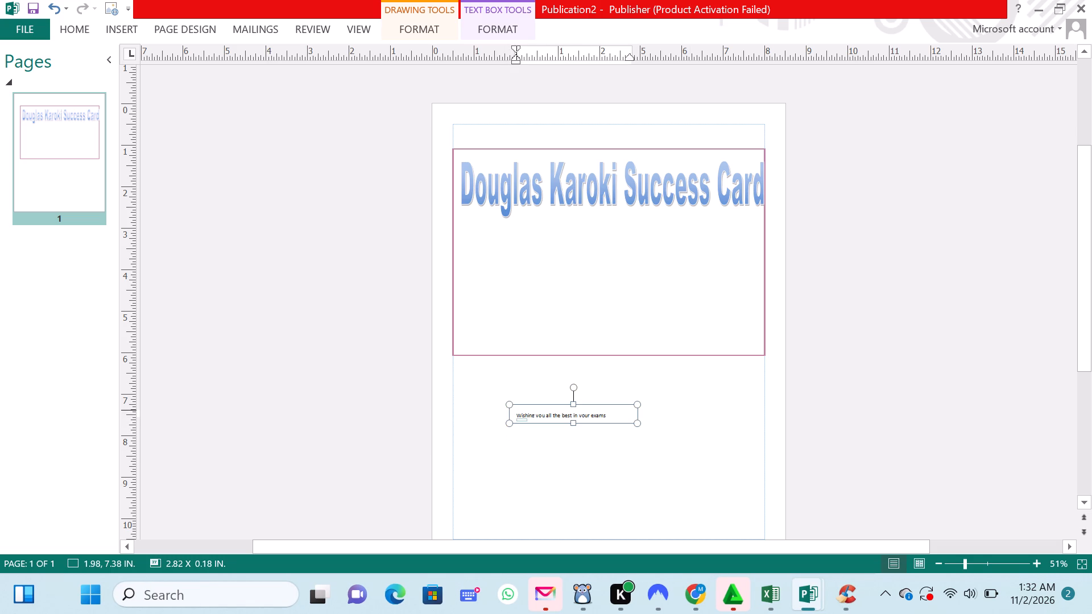
{"action": "left_click_drag", "start_coordinate": [511, 407], "coordinate": [487, 259]}
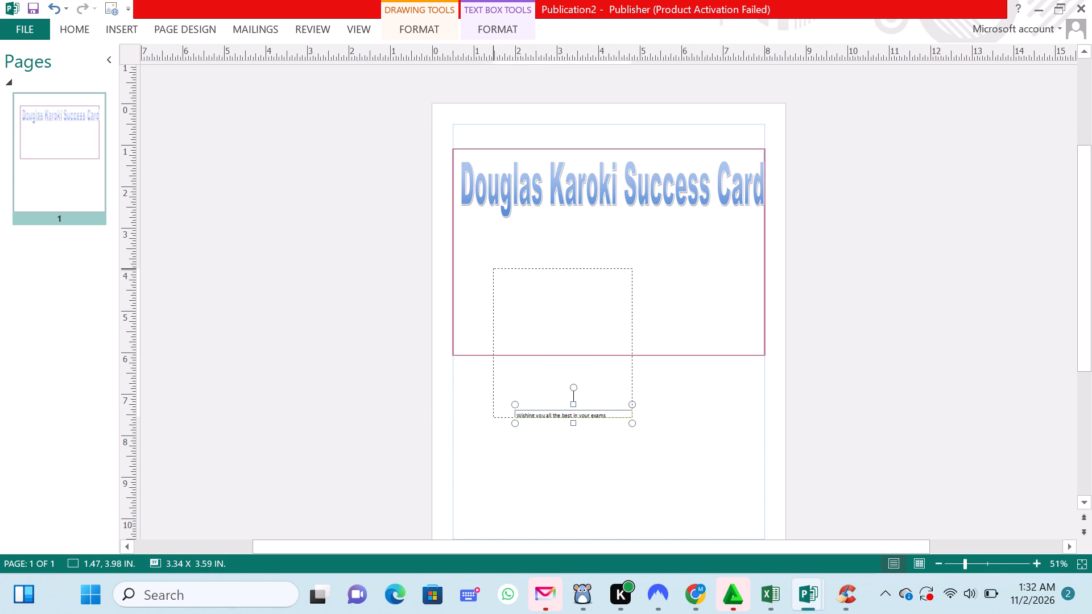
{"action": "left_click_drag", "start_coordinate": [487, 259], "coordinate": [481, 214]}
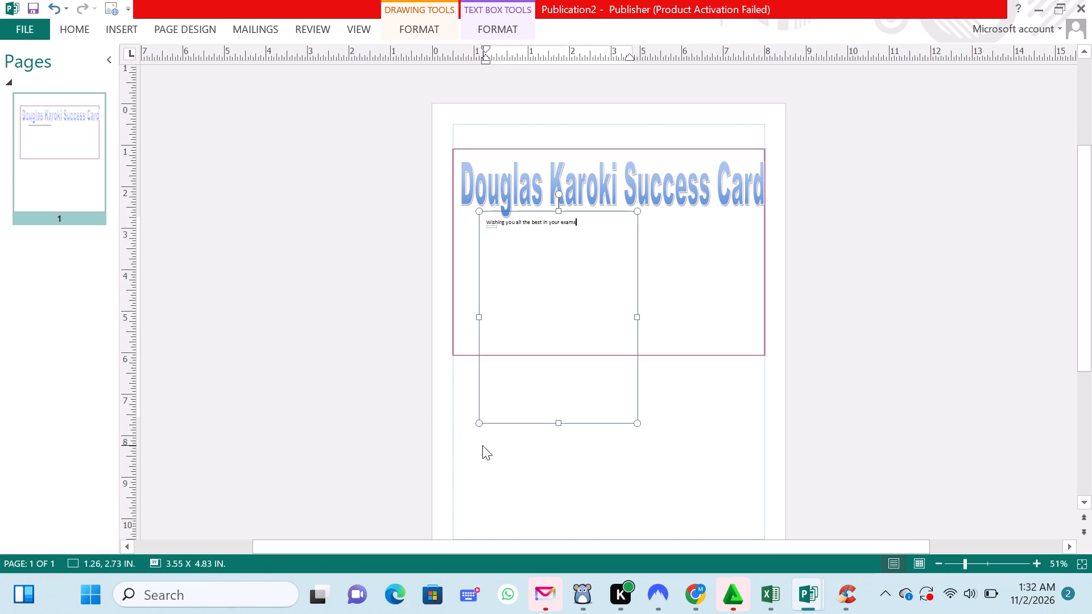
{"action": "left_click_drag", "start_coordinate": [482, 421], "coordinate": [494, 264]}
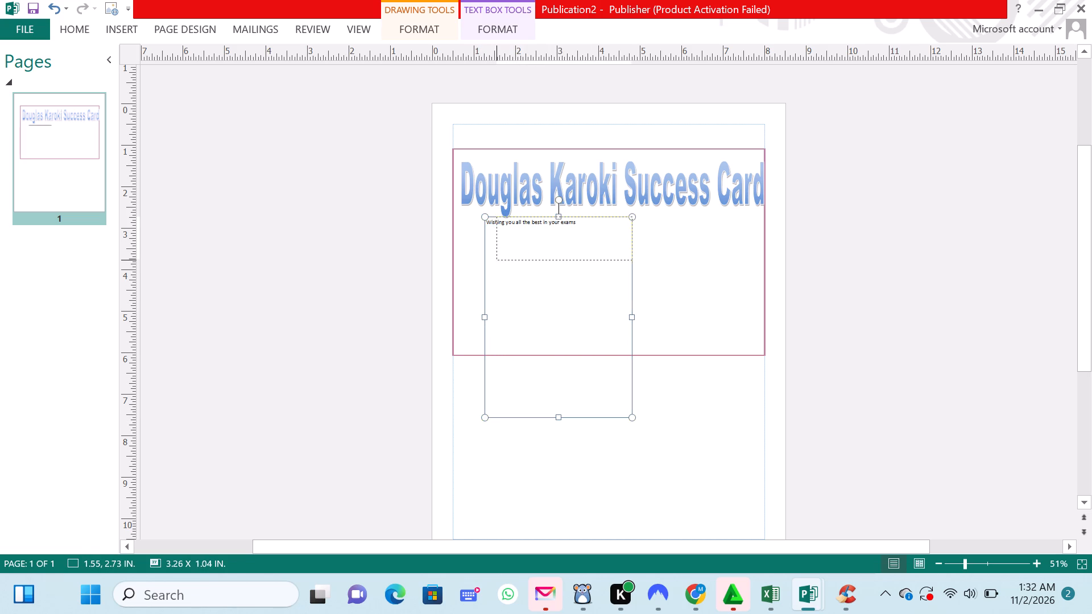
{"action": "left_click_drag", "start_coordinate": [494, 264], "coordinate": [494, 256]}
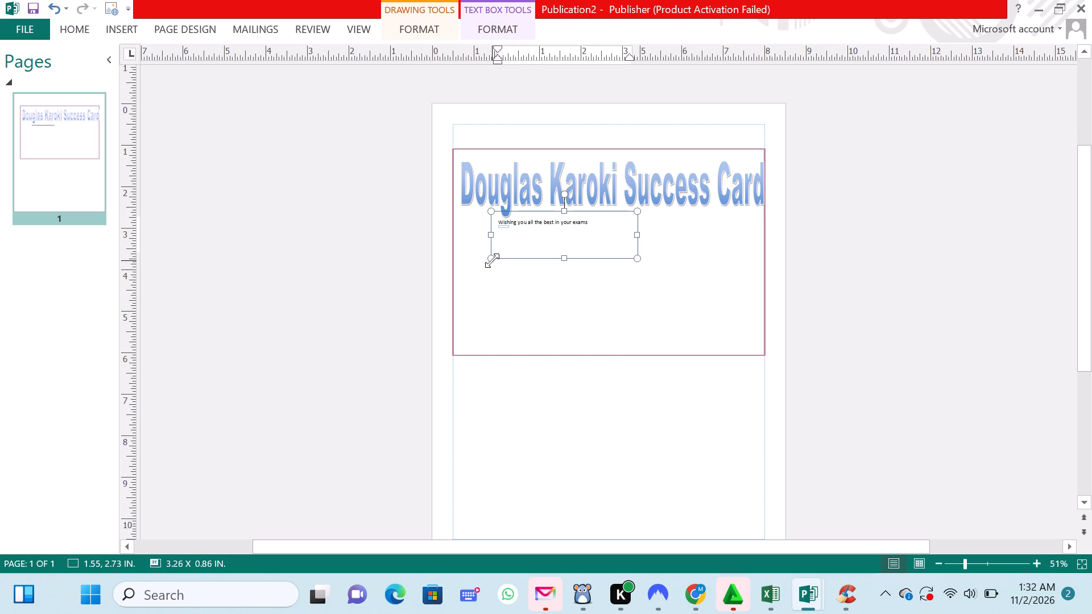
{"action": "left_click_drag", "start_coordinate": [492, 260], "coordinate": [495, 237]}
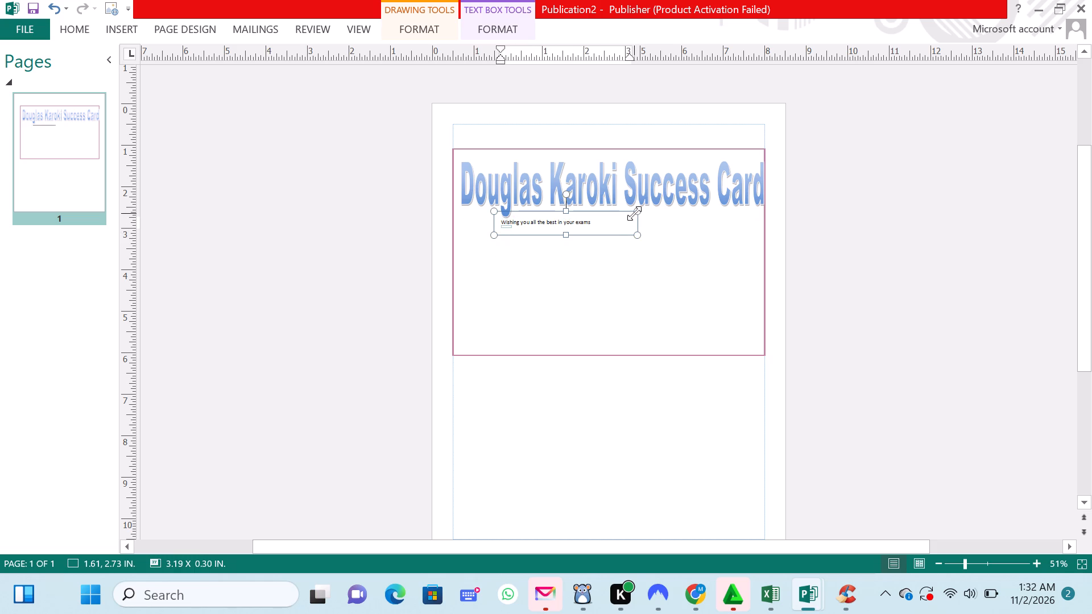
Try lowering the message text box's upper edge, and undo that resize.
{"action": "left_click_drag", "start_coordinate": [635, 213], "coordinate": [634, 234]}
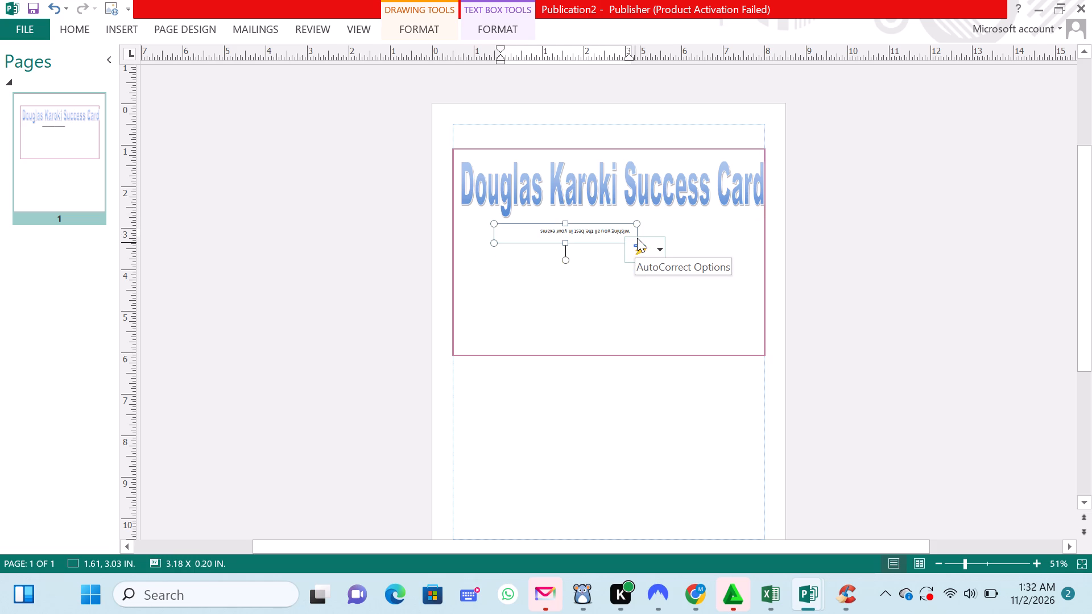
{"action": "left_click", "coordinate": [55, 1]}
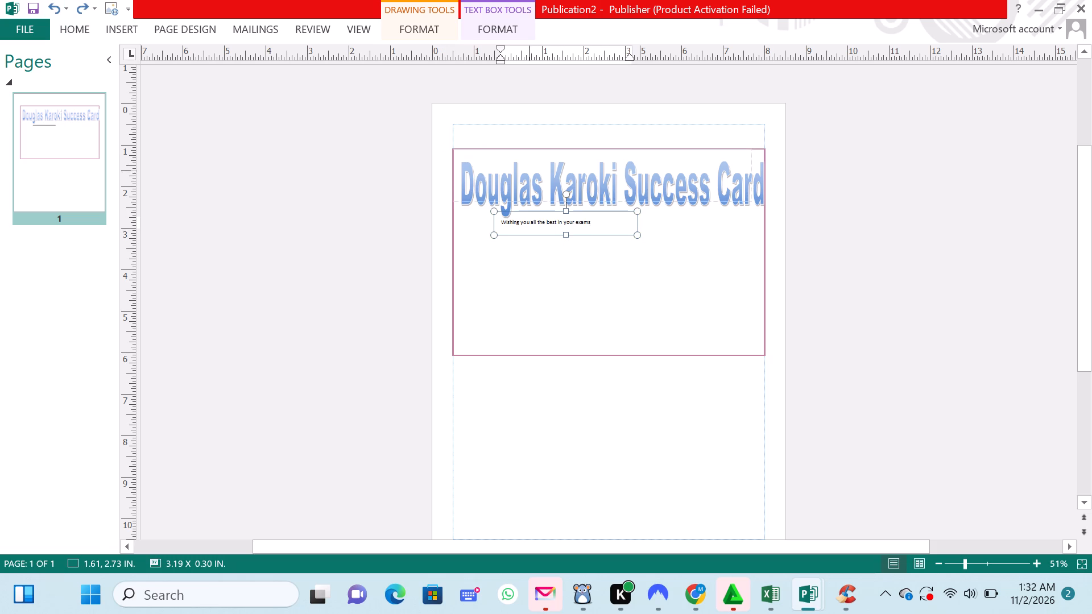
Resize the message text box to about 3.95 x 0.59 in, clear of the title, starting about 1.61, 3.43 in.
{"action": "left_click_drag", "start_coordinate": [638, 235], "coordinate": [658, 267]}
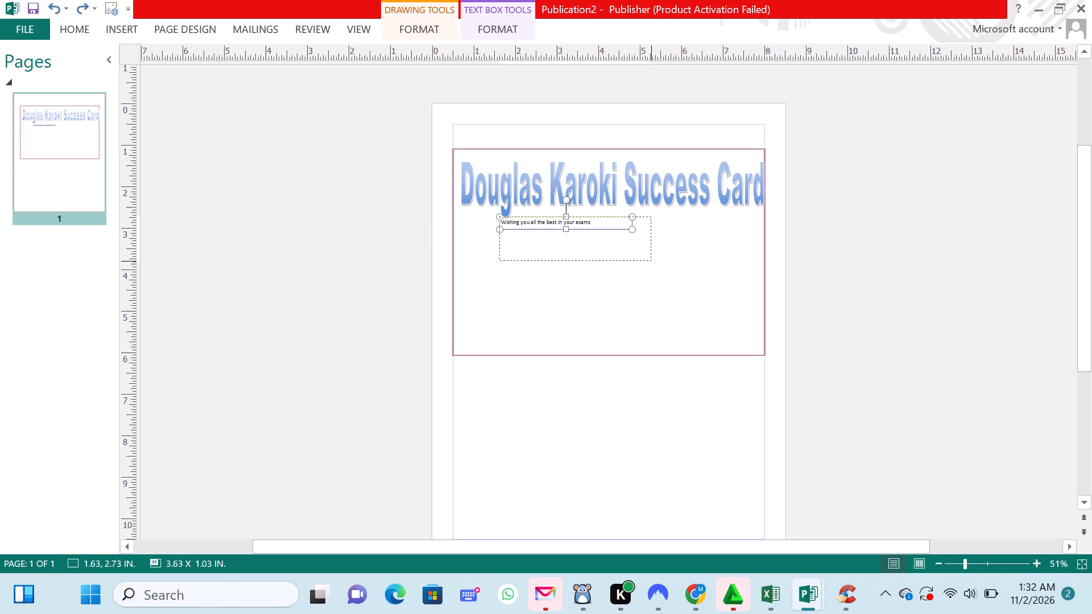
{"action": "left_click_drag", "start_coordinate": [658, 267], "coordinate": [662, 276]}
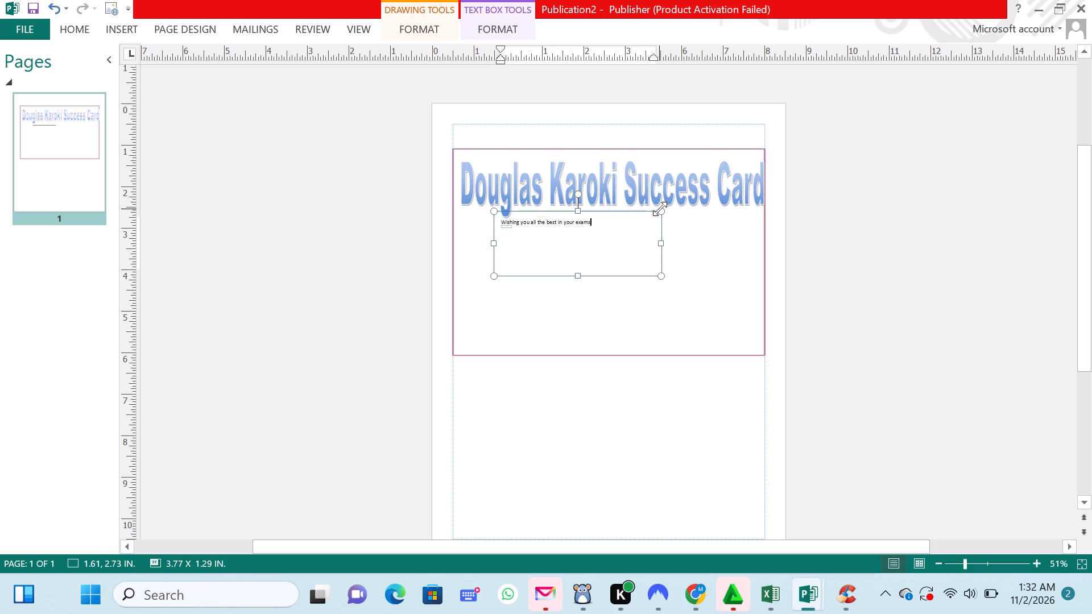
{"action": "left_click_drag", "start_coordinate": [661, 210], "coordinate": [669, 239]}
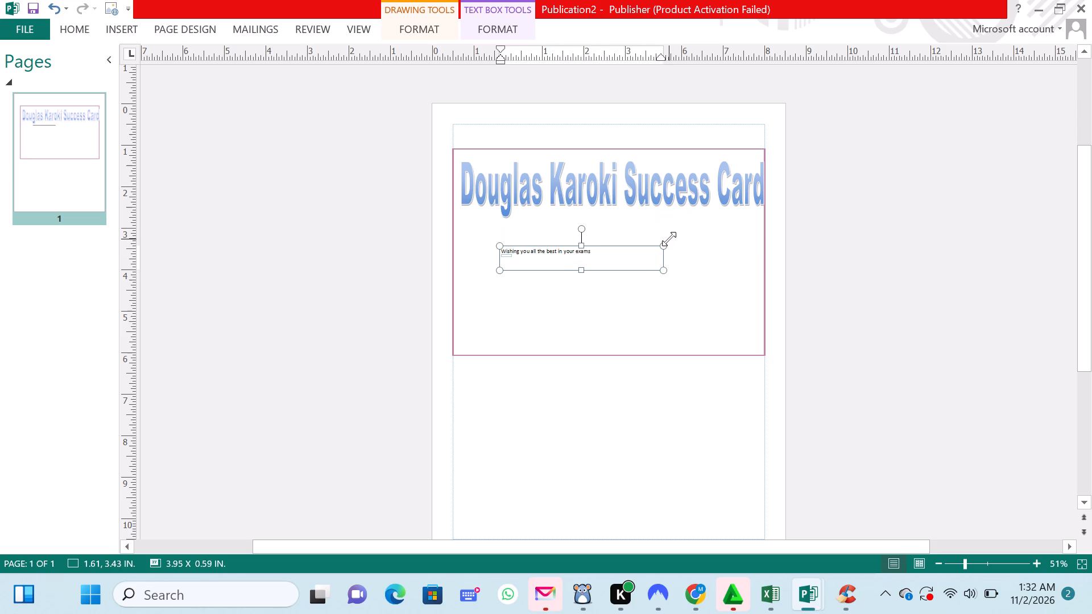
Create WordArt from the exam wishes message using the transform style Fill - None, Outline - Blue, Curved, keeping Arial Black at size 36.
{"action": "left_click", "coordinate": [535, 252]}
{"action": "left_click", "coordinate": [502, 250]}
{"action": "left_click", "coordinate": [597, 252]}
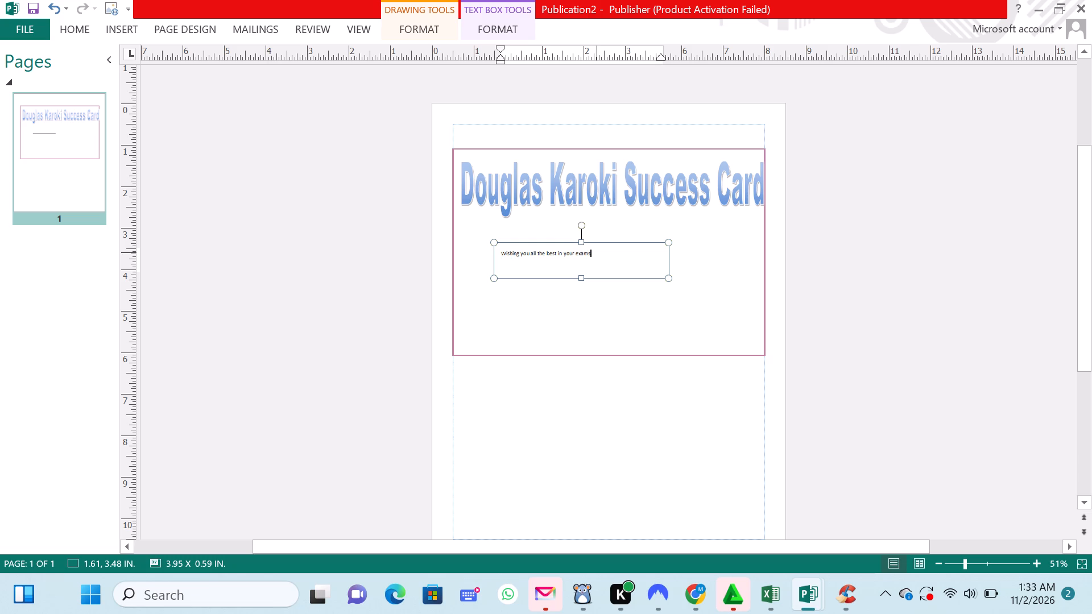
{"action": "left_click_drag", "start_coordinate": [597, 252], "coordinate": [505, 254]}
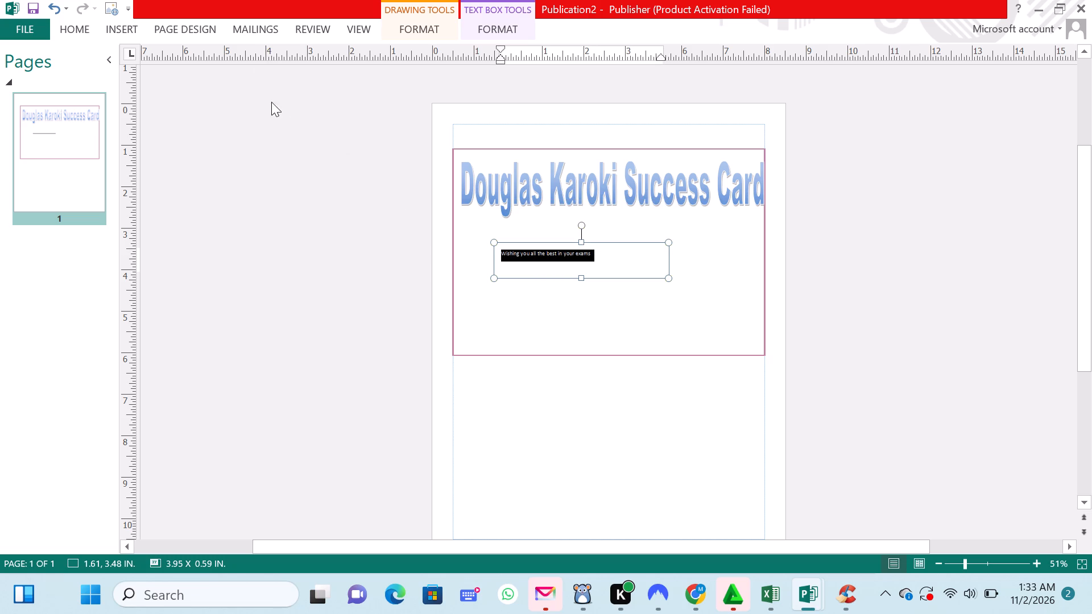
{"action": "left_click", "coordinate": [122, 31]}
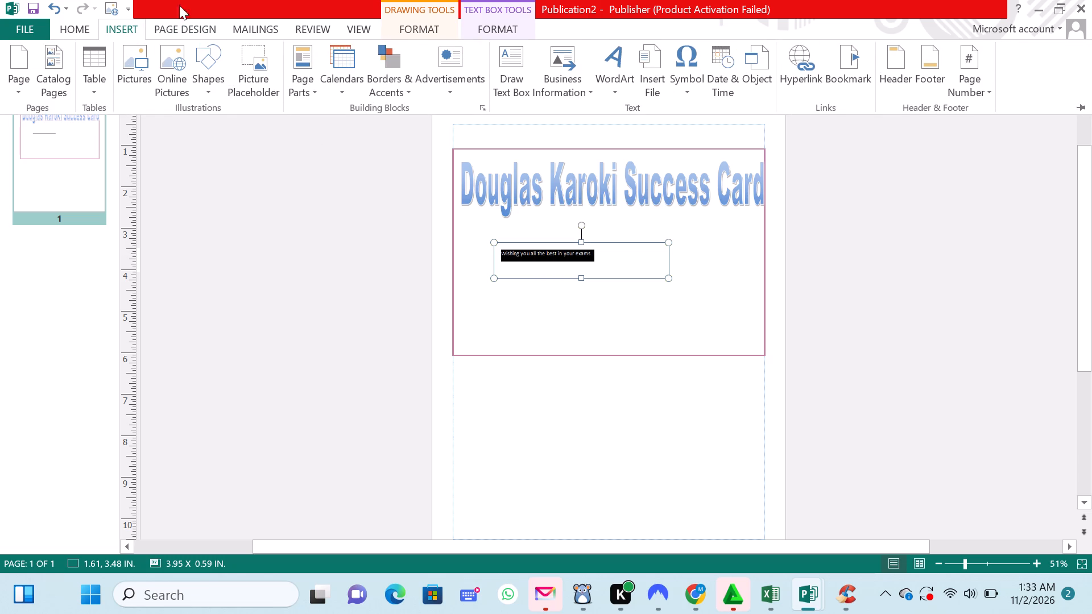
{"action": "left_click", "coordinate": [618, 67]}
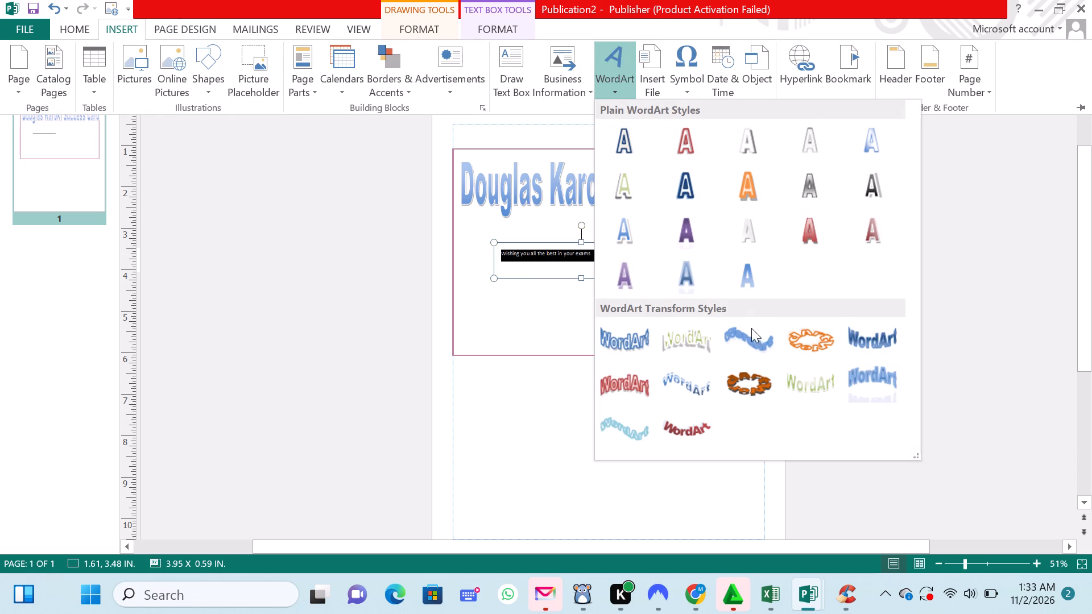
{"action": "left_click", "coordinate": [642, 338]}
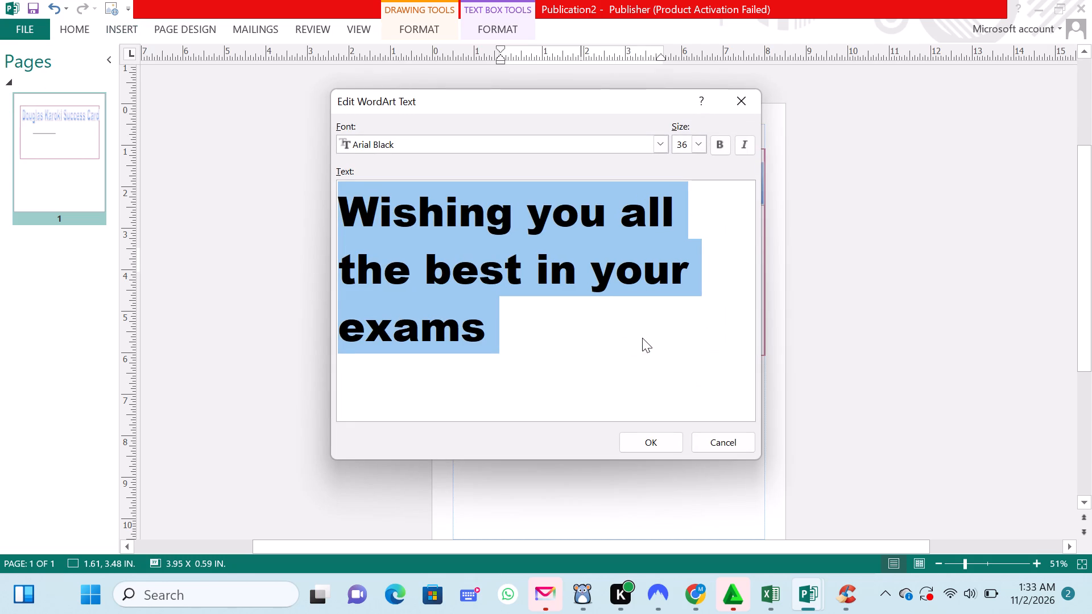
{"action": "left_click", "coordinate": [639, 434]}
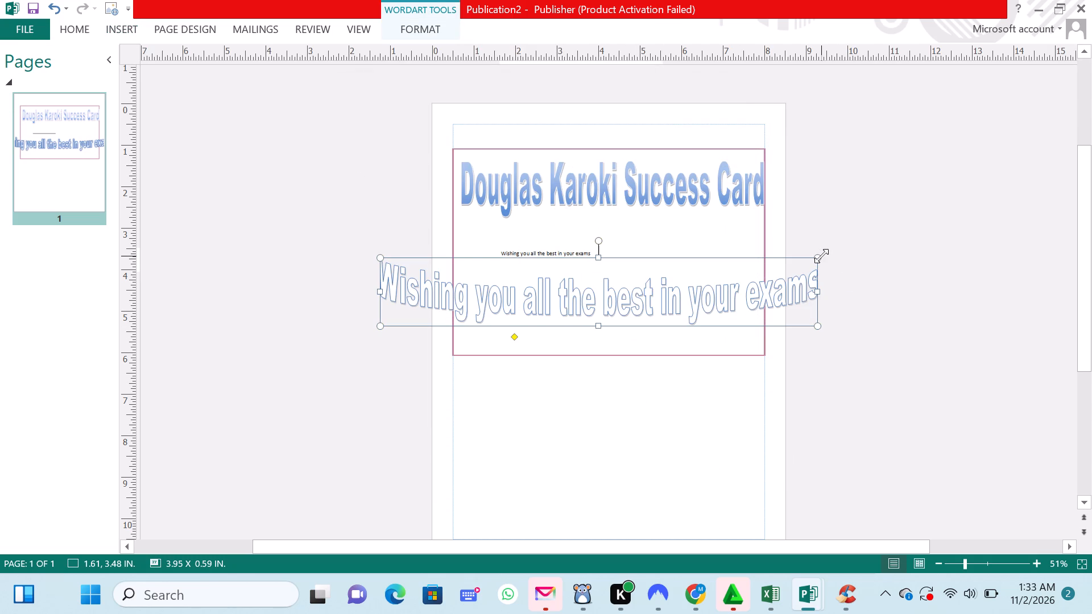
Resize the exam wishes WordArt to about 7.14 x 2.30 in so it fits inside the frame, starting about 0.70, 3.06 in.
{"action": "left_click_drag", "start_coordinate": [821, 256], "coordinate": [750, 246]}
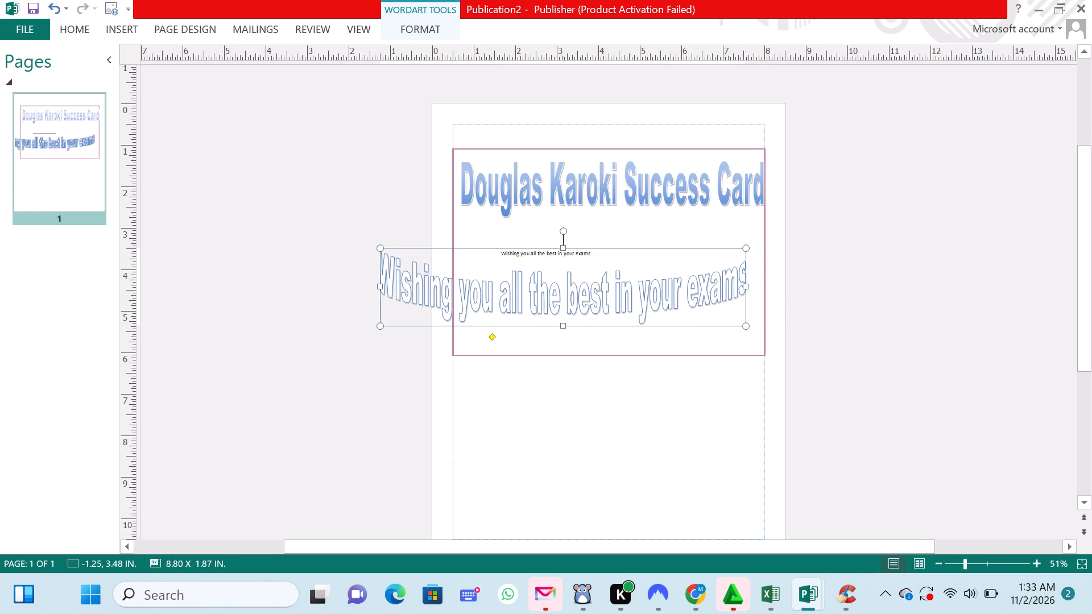
{"action": "left_click_drag", "start_coordinate": [379, 250], "coordinate": [407, 246]}
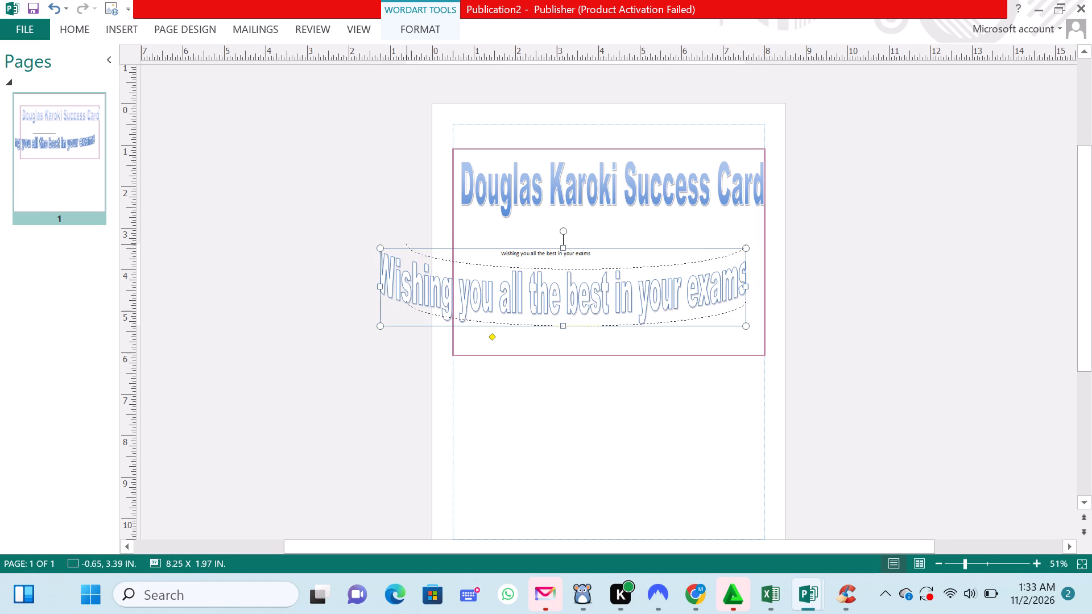
{"action": "left_click_drag", "start_coordinate": [407, 246], "coordinate": [460, 236]}
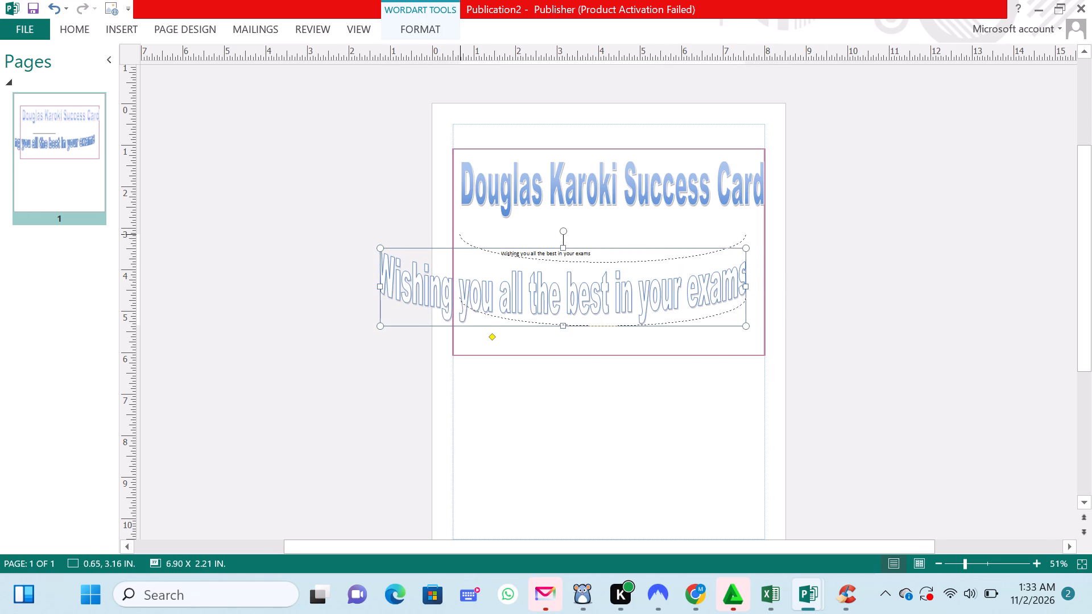
{"action": "left_click_drag", "start_coordinate": [460, 236], "coordinate": [461, 236]}
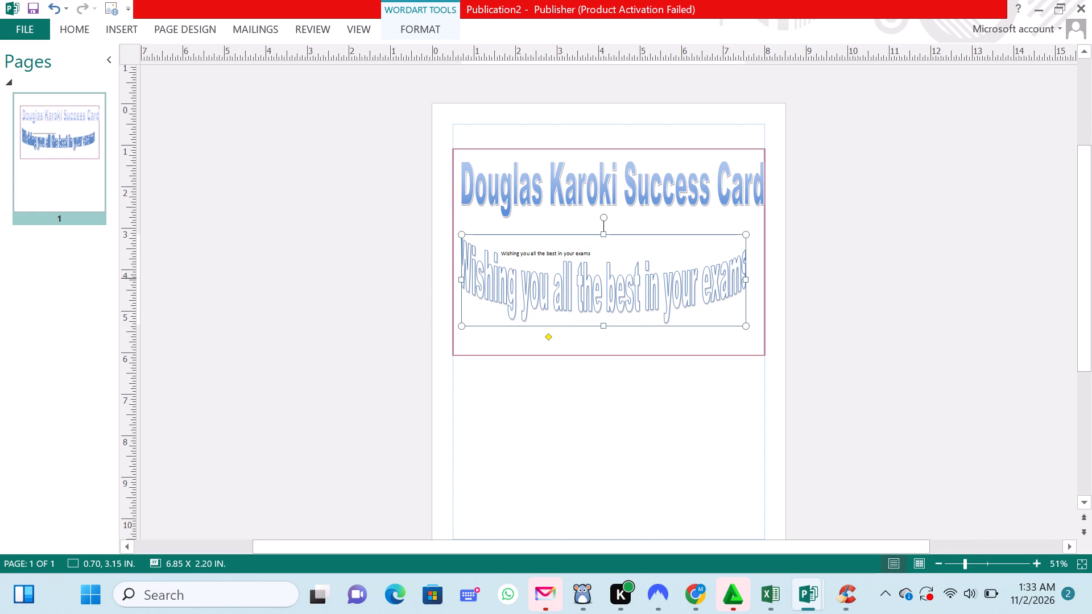
{"action": "left_click_drag", "start_coordinate": [746, 237], "coordinate": [751, 234]}
{"action": "left_click_drag", "start_coordinate": [751, 234], "coordinate": [758, 233]}
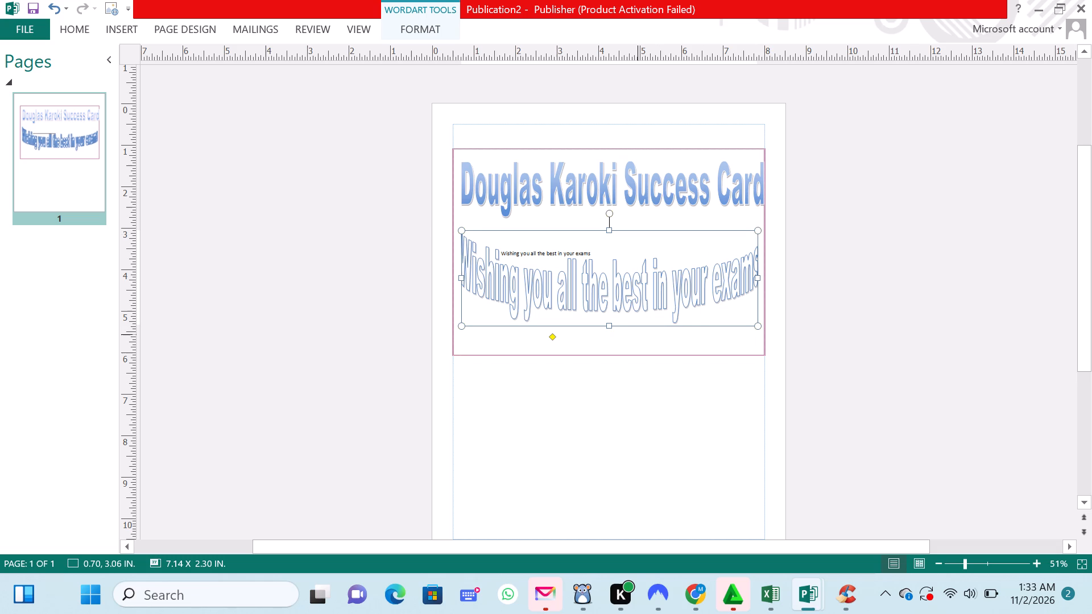
Delete all the text from the small exam wishes text box overlapping the WordArt message.
{"action": "left_click", "coordinate": [593, 252]}
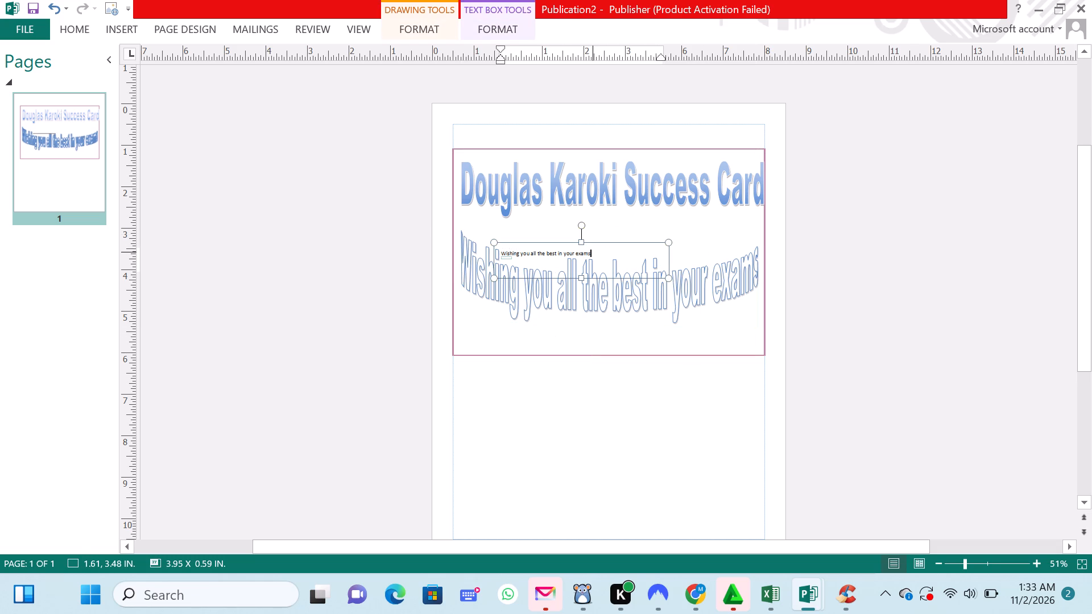
{"action": "key", "text": "BackSpace"}
{"action": "key", "text": "BackSpace"}
{"action": "key", "text": "BackSpace"}
{"action": "key", "text": "BackSpace"}
{"action": "key", "text": "BackSpace"}
{"action": "key", "text": "BackSpace"}
{"action": "key", "text": "BackSpace"}
{"action": "key", "text": "BackSpace"}
{"action": "key", "text": "BackSpace"}
{"action": "key", "text": "BackSpace"}
{"action": "key", "text": "BackSpace"}
{"action": "key", "text": "BackSpace"}
{"action": "key", "text": "BackSpace"}
{"action": "key", "text": "BackSpace"}
{"action": "key", "text": "BackSpace"}
{"action": "key", "text": "BackSpace"}
{"action": "key", "text": "BackSpace"}
{"action": "key", "text": "BackSpace"}
{"action": "key", "text": "BackSpace"}
{"action": "key", "text": "BackSpace"}
{"action": "key", "text": "BackSpace"}
{"action": "key", "text": "BackSpace"}
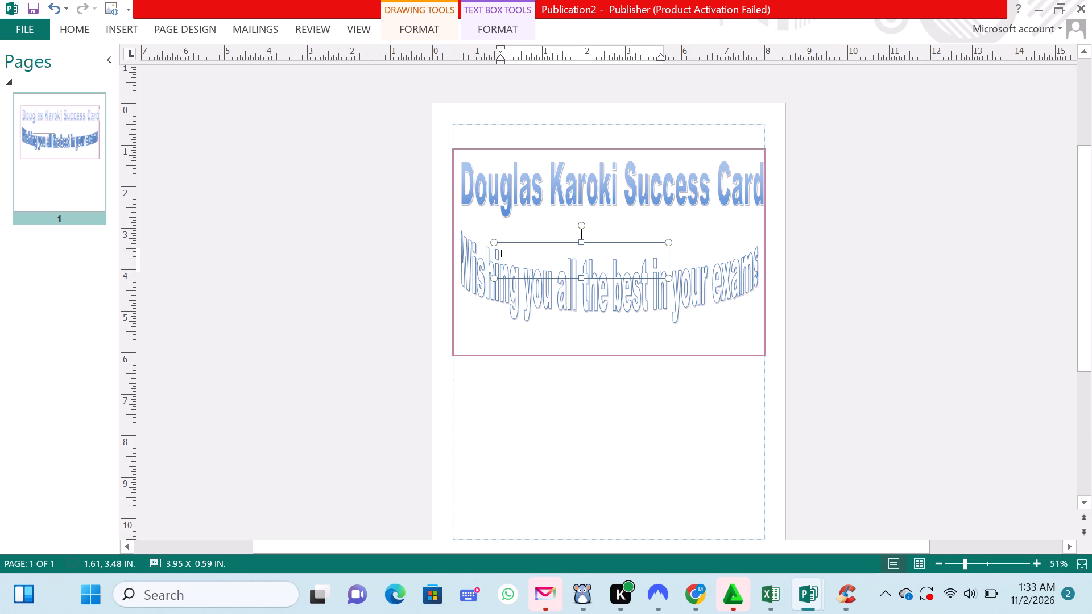
Look up flowers in the Bing online picture search and open the Roses category.
{"action": "left_click", "coordinate": [591, 285]}
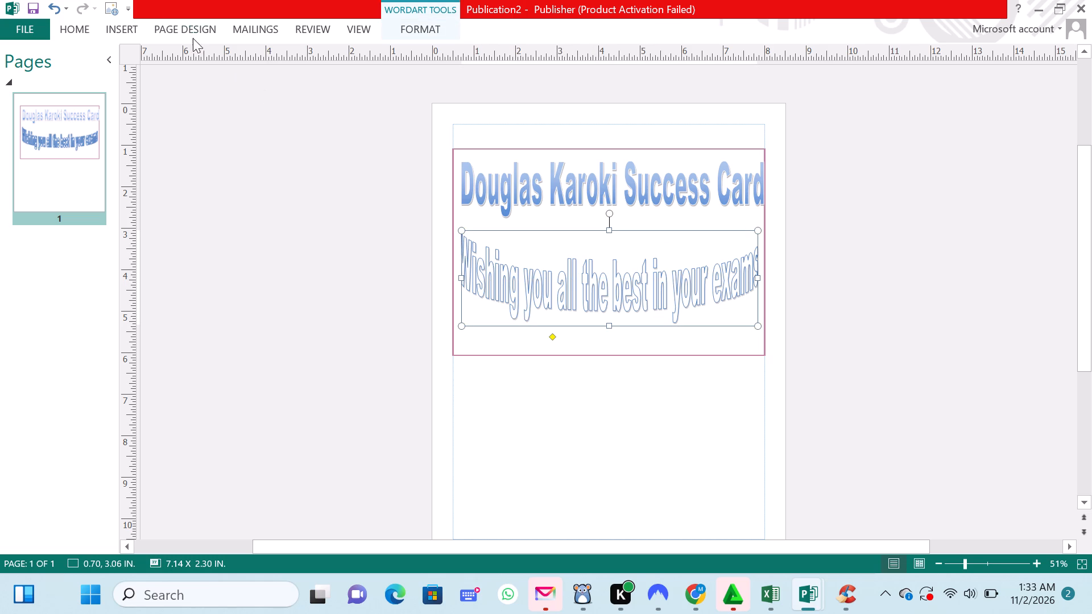
{"action": "left_click", "coordinate": [118, 30]}
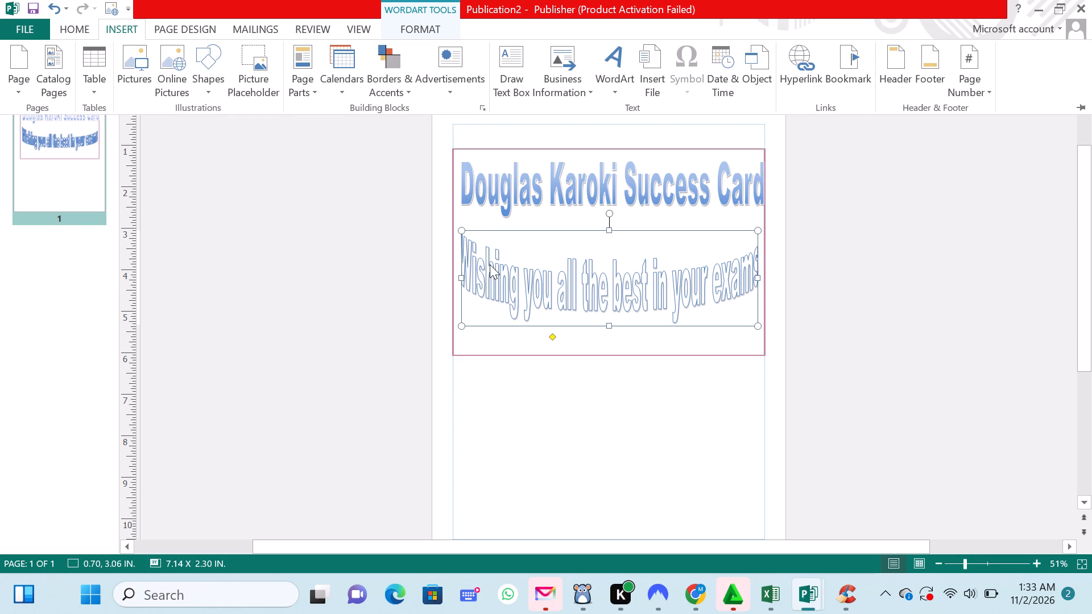
{"action": "left_click", "coordinate": [173, 60]}
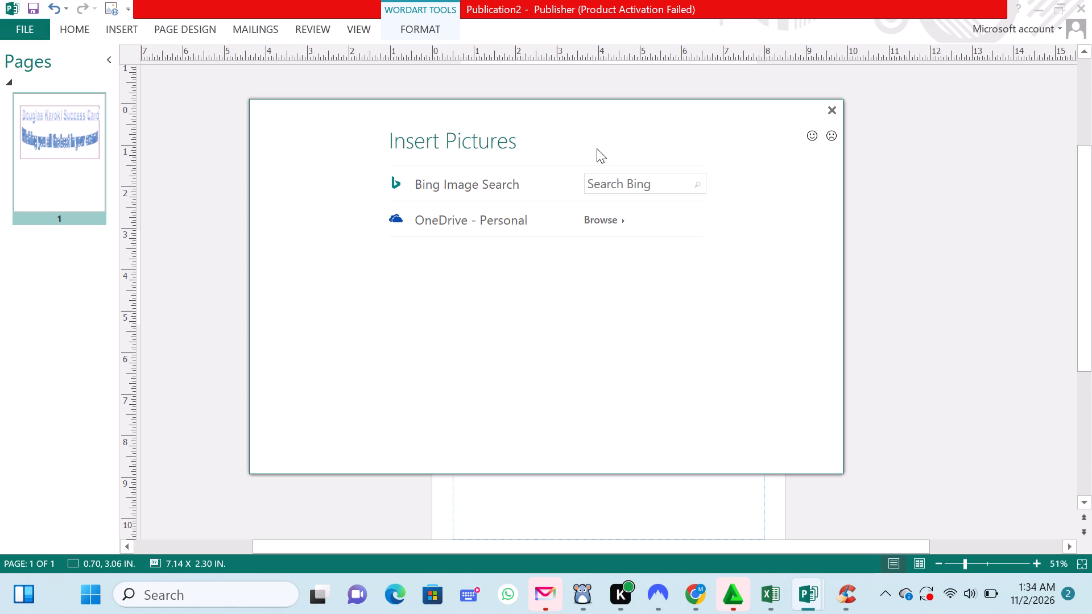
{"action": "left_click", "coordinate": [607, 173]}
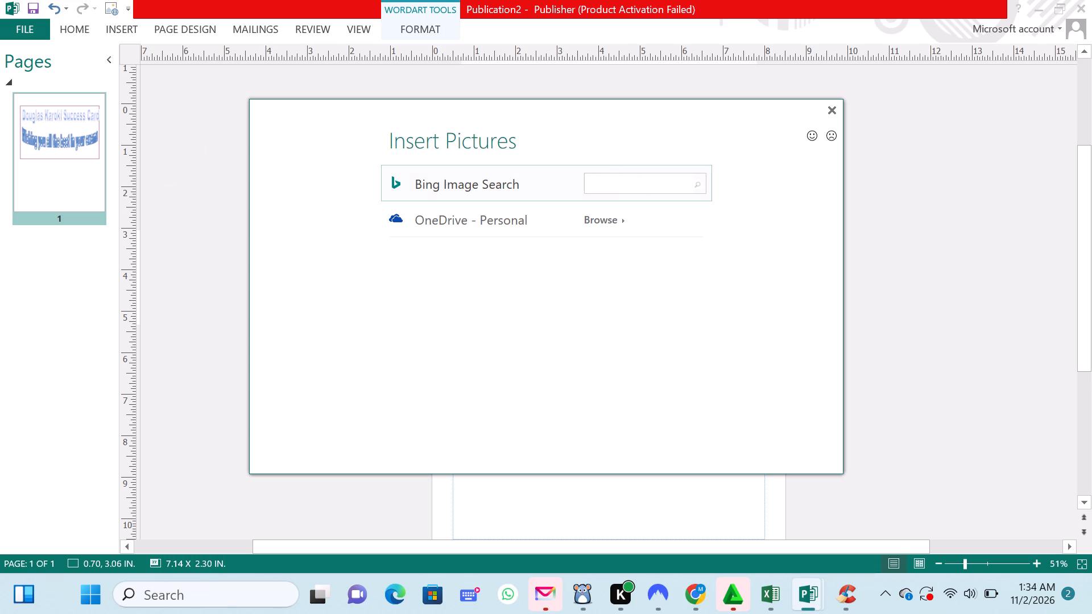
{"action": "type", "text": "flowers"}
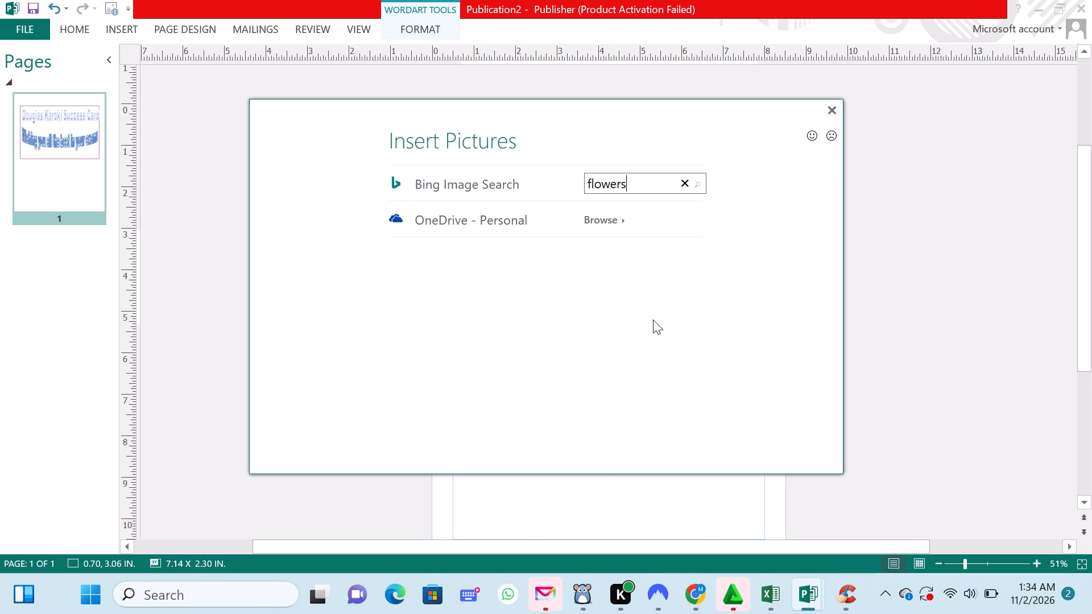
{"action": "left_click", "coordinate": [473, 181]}
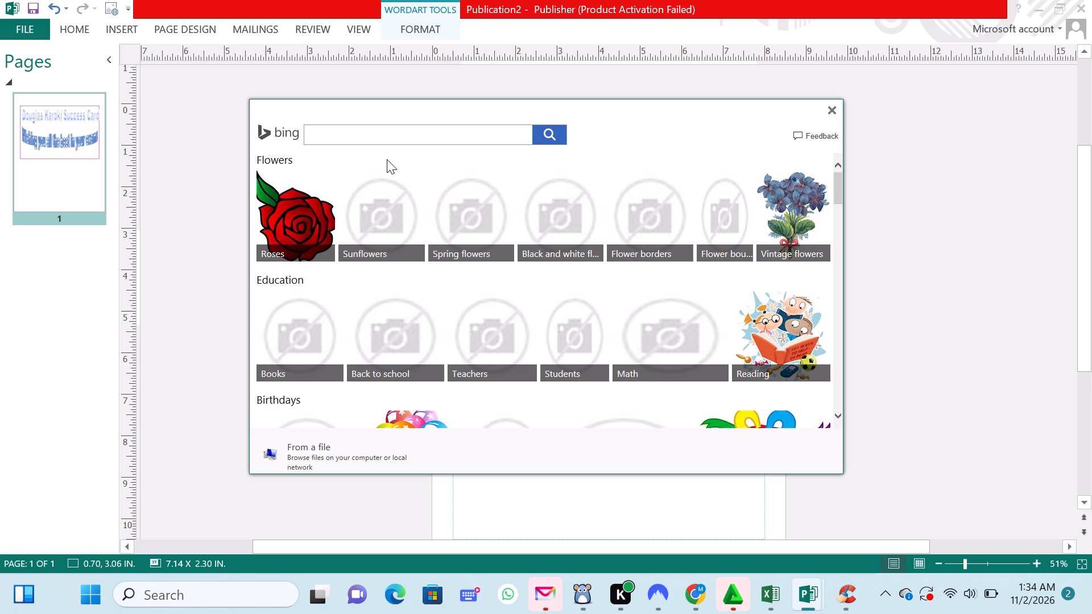
{"action": "left_click", "coordinate": [315, 193]}
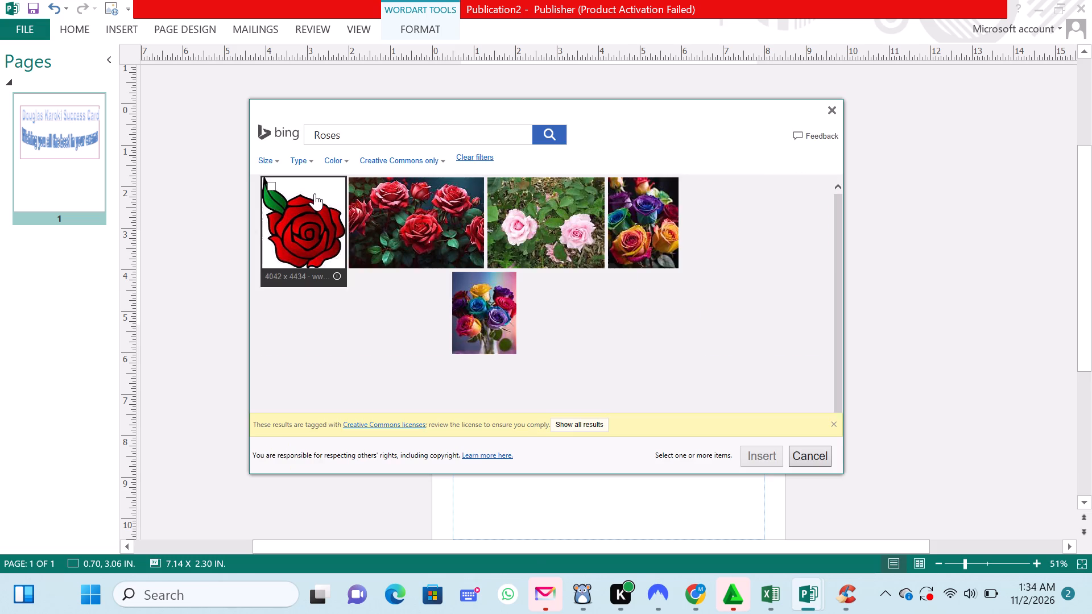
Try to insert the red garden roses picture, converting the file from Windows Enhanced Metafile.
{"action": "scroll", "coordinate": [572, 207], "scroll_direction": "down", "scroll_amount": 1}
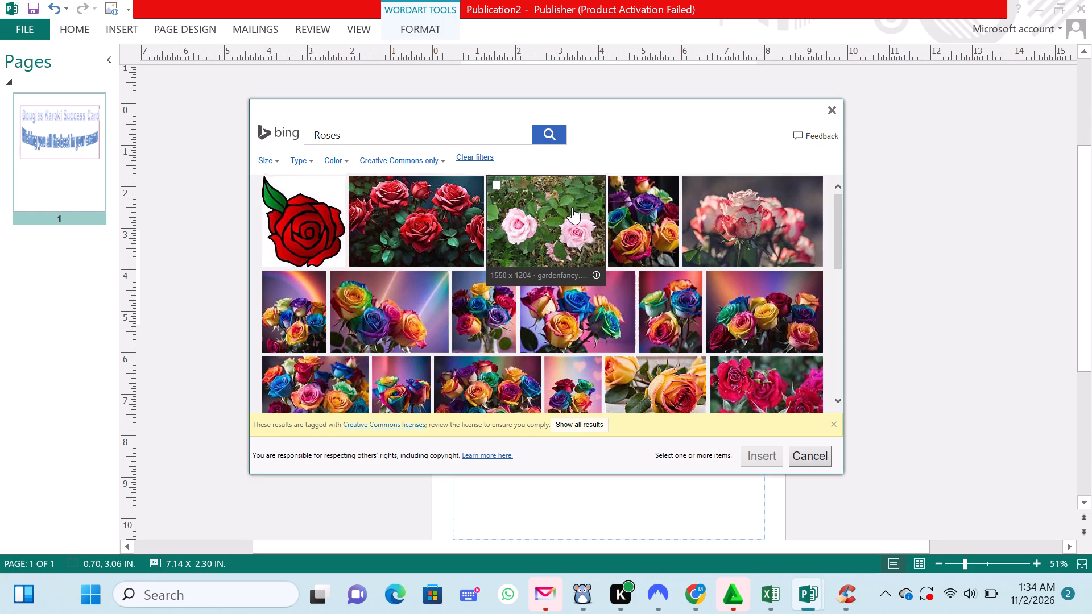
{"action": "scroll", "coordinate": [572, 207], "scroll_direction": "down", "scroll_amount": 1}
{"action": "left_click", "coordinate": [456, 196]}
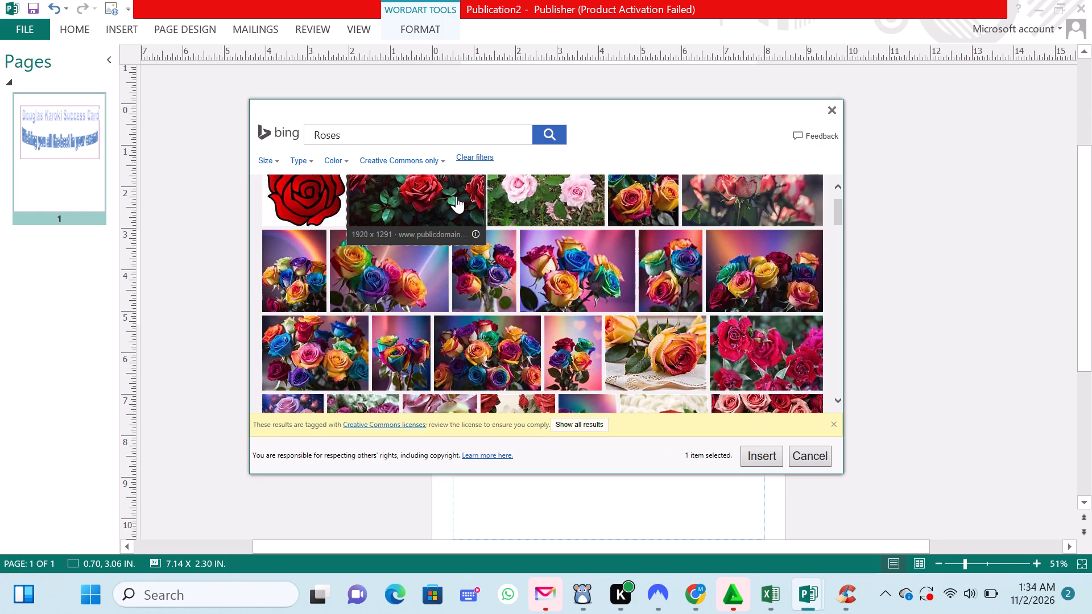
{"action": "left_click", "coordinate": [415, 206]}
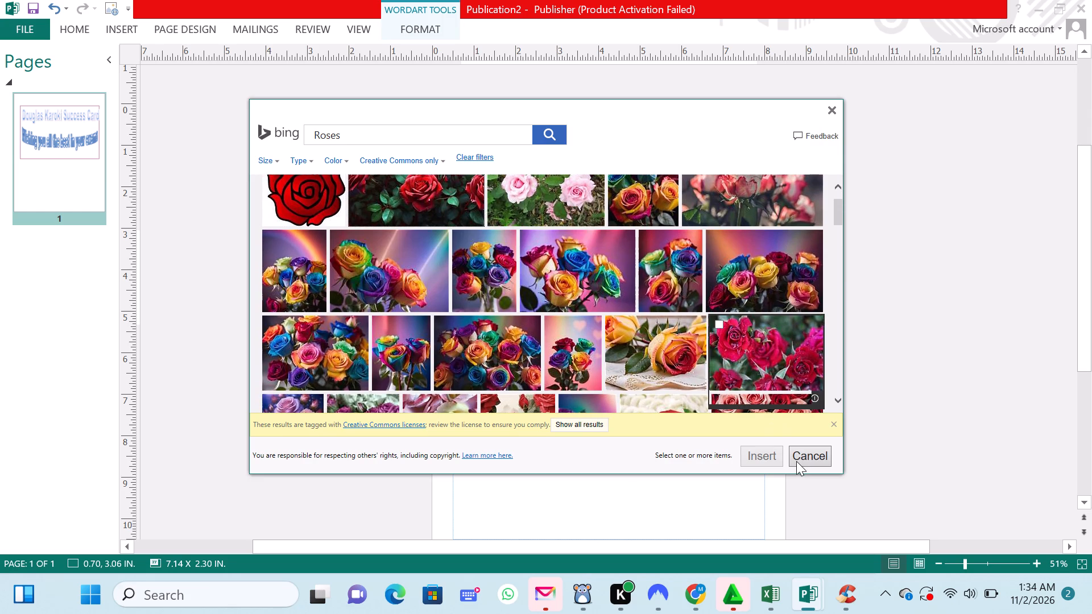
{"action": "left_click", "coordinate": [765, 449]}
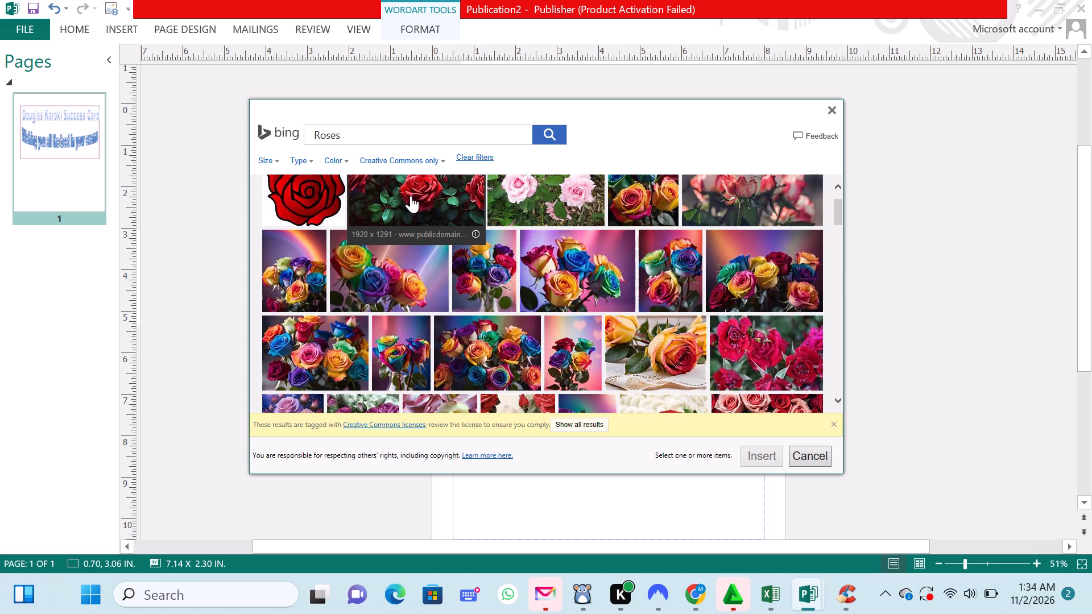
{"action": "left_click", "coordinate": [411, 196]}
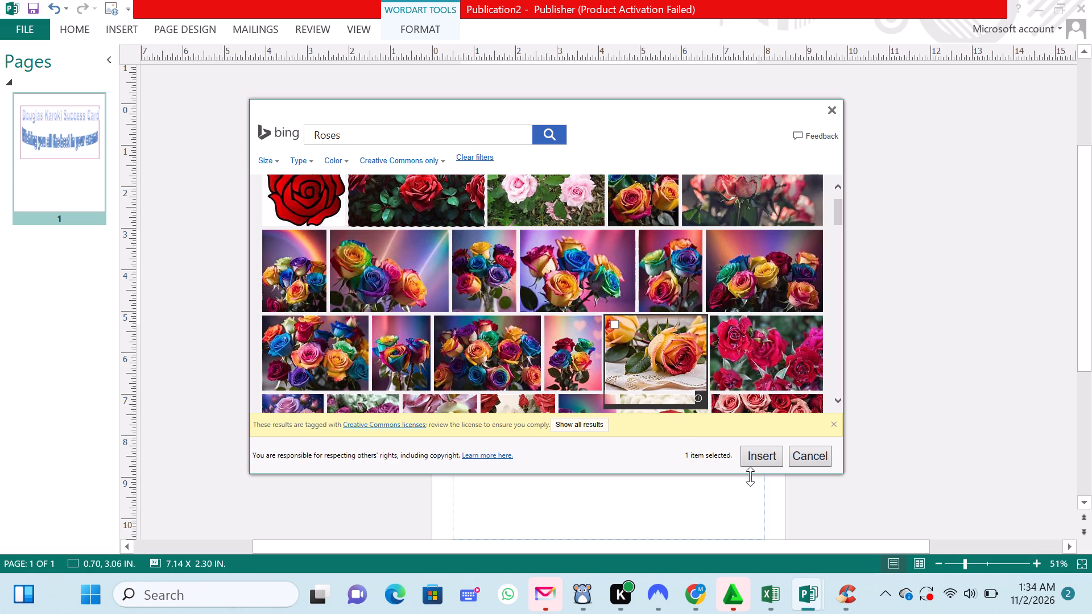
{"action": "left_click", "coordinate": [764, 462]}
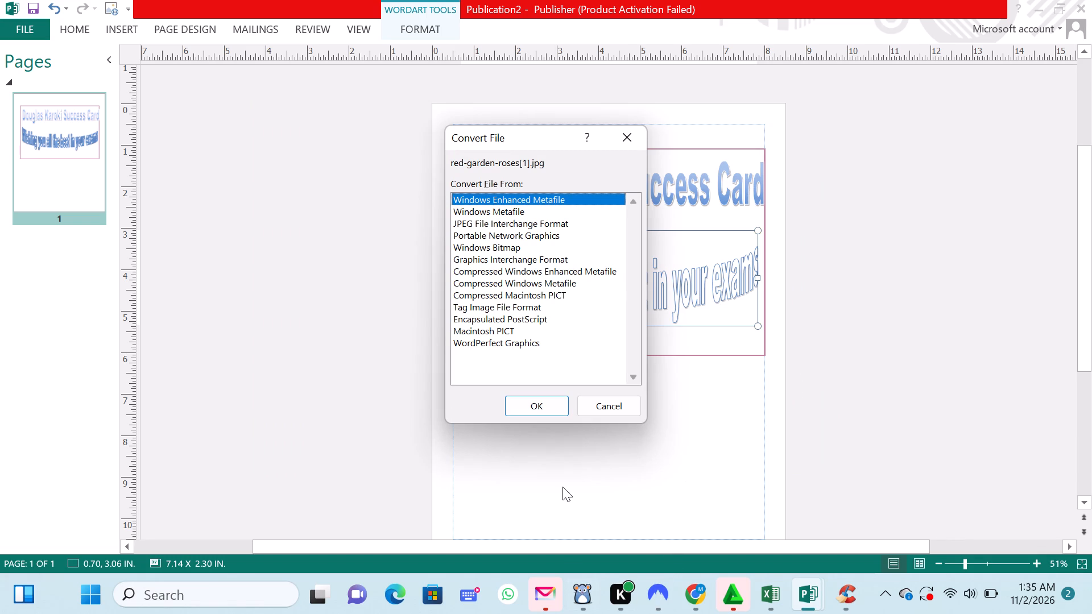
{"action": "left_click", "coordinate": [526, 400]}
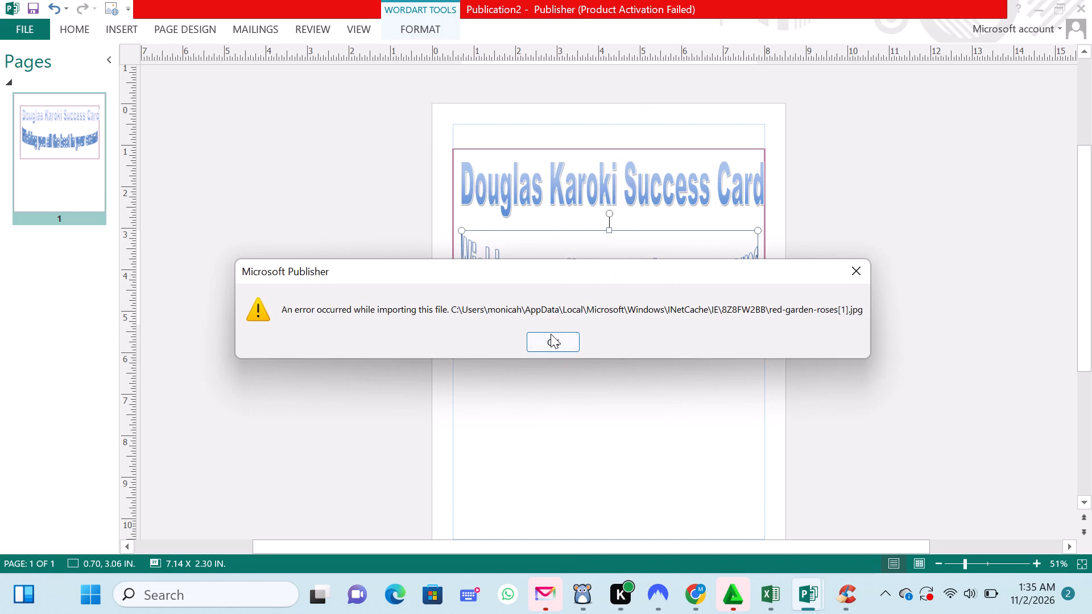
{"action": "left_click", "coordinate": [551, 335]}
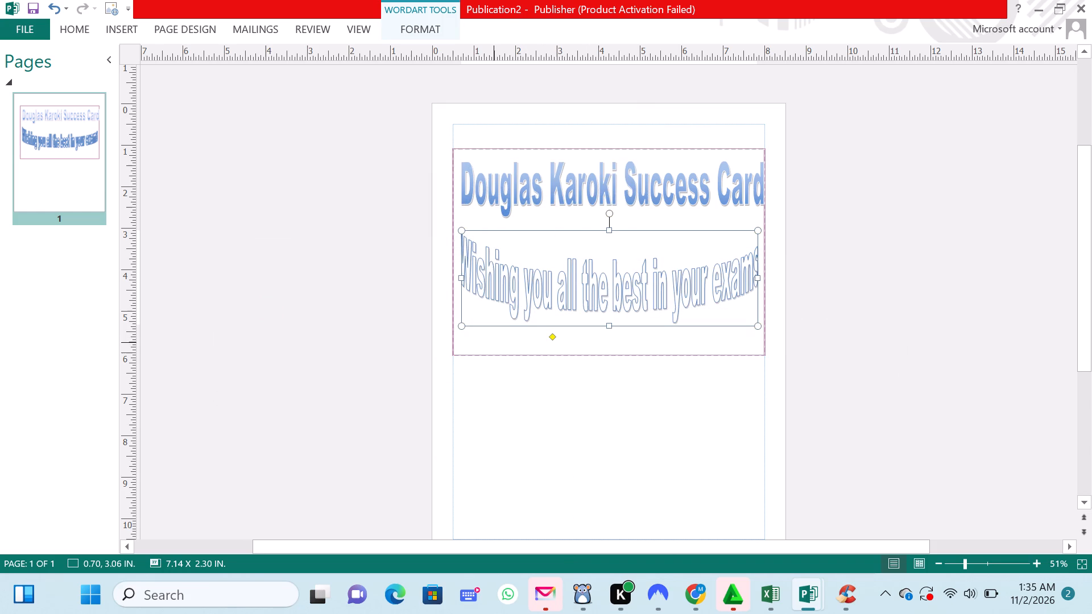
Reposition and widen the exam wishes WordArt to span the frame, about 7.50 x 2.31 in, starting about 0.50, 3.04 in.
{"action": "left_click", "coordinate": [493, 343]}
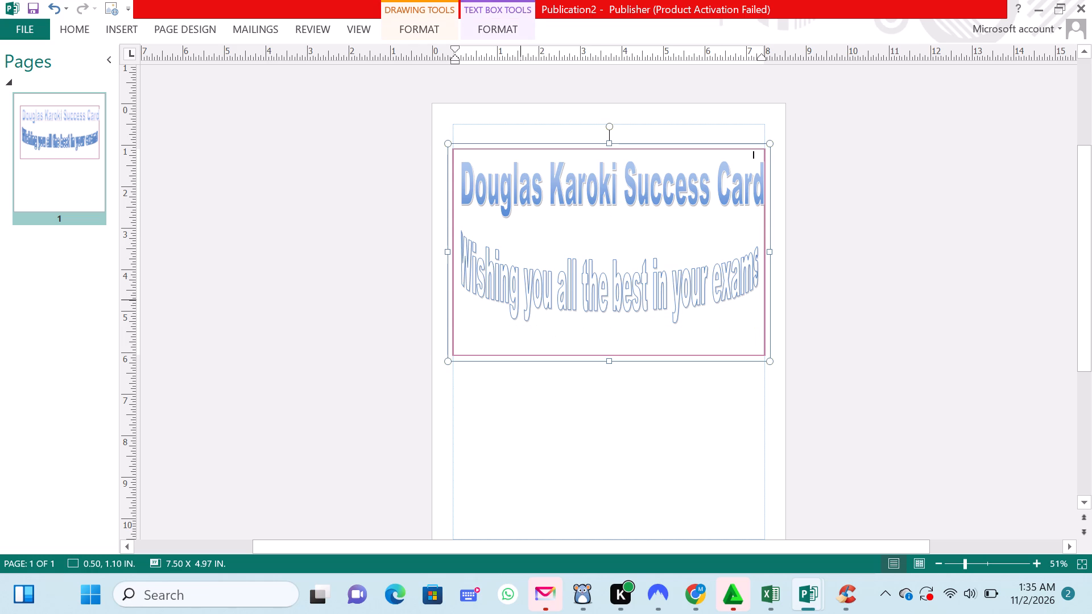
{"action": "left_click_drag", "start_coordinate": [461, 257], "coordinate": [545, 281]}
{"action": "left_click_drag", "start_coordinate": [545, 281], "coordinate": [471, 259]}
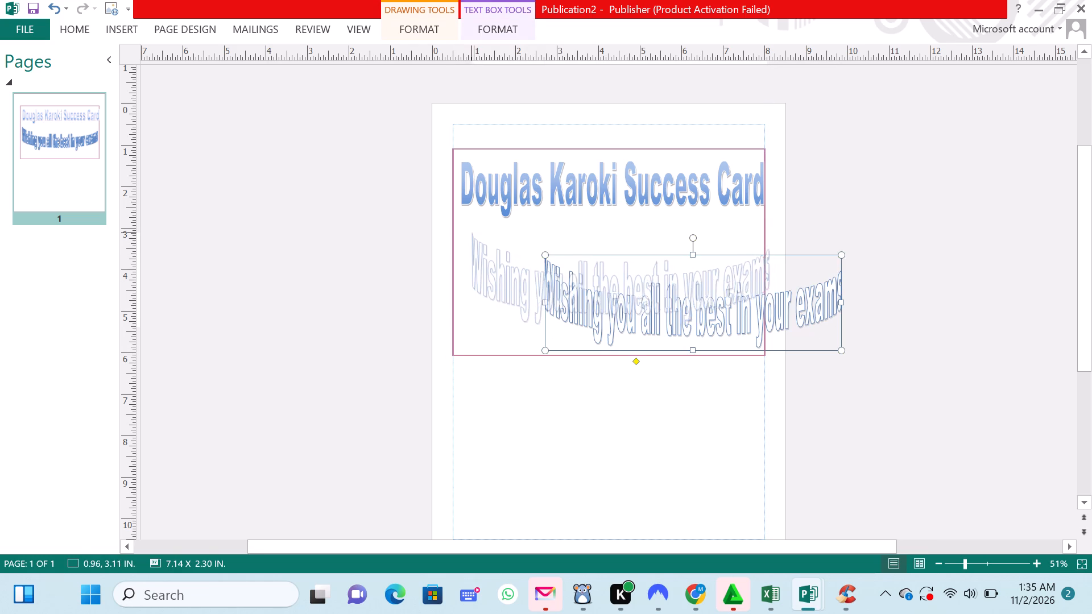
{"action": "left_click_drag", "start_coordinate": [471, 259], "coordinate": [468, 257]}
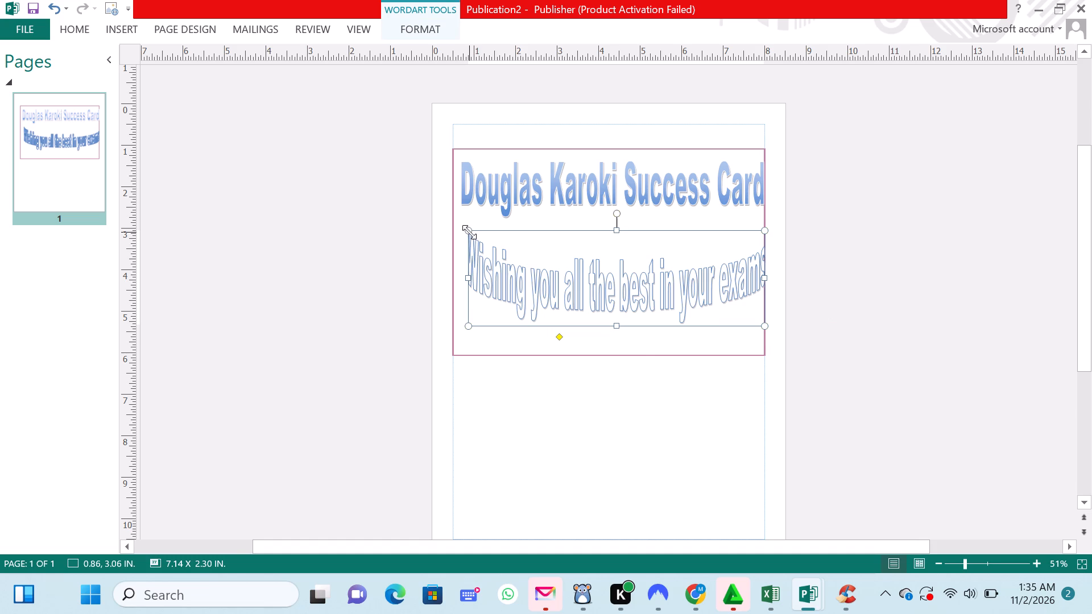
{"action": "left_click_drag", "start_coordinate": [469, 232], "coordinate": [454, 231]}
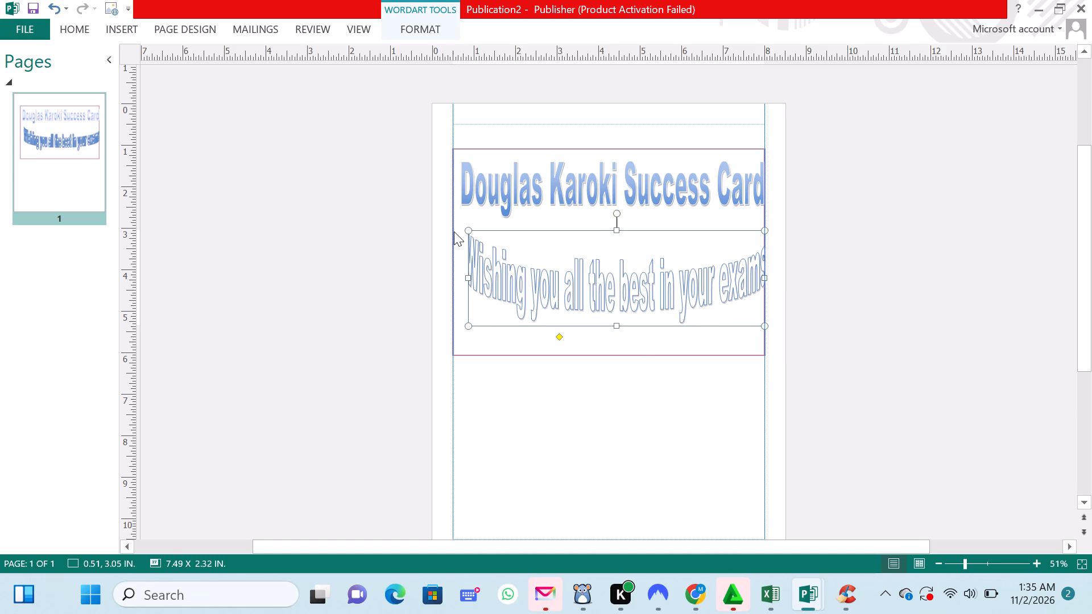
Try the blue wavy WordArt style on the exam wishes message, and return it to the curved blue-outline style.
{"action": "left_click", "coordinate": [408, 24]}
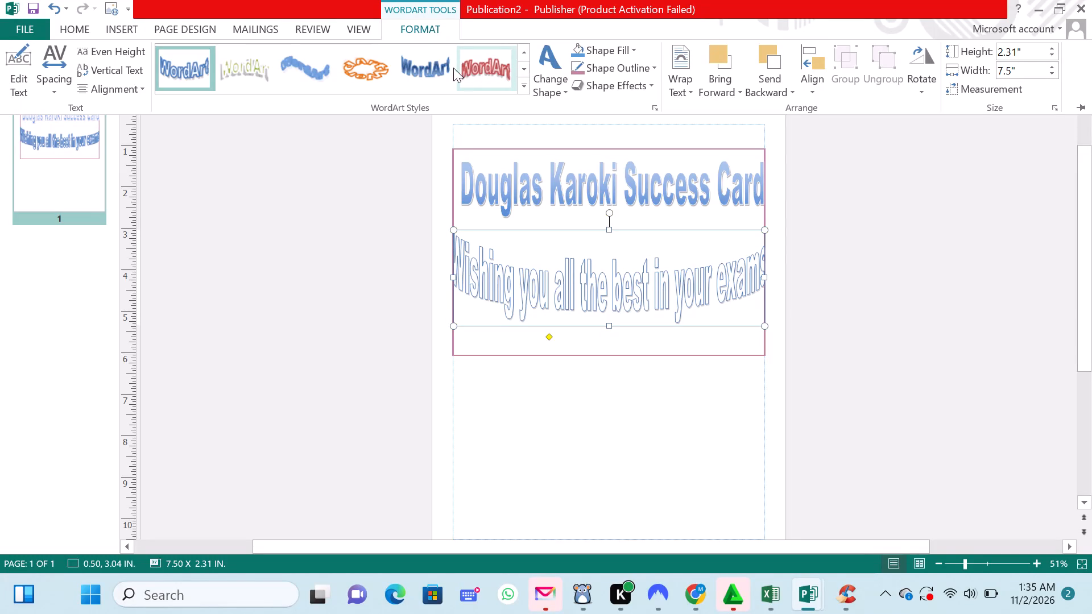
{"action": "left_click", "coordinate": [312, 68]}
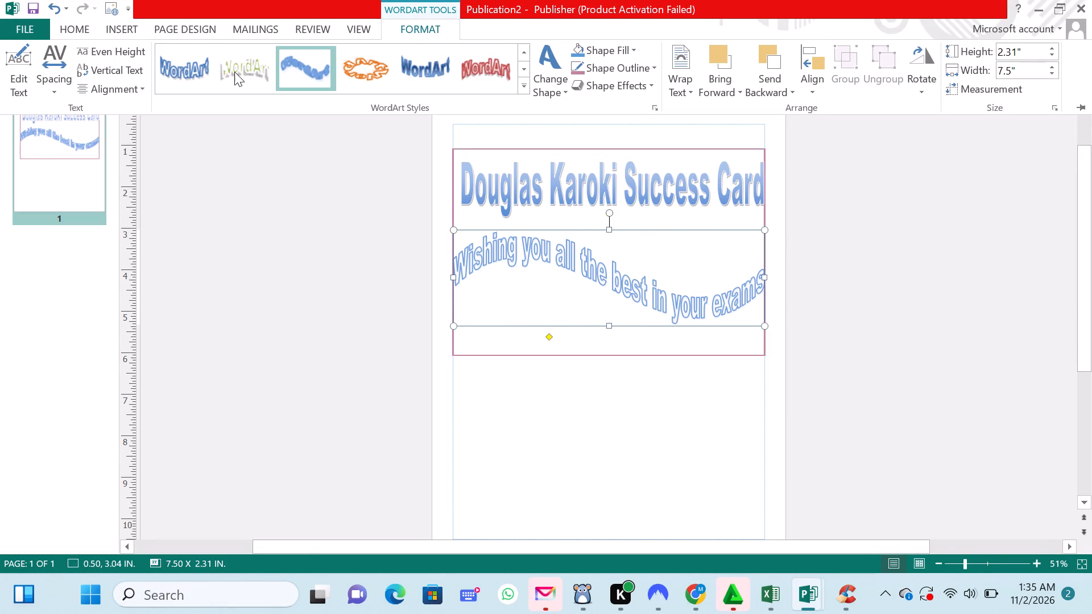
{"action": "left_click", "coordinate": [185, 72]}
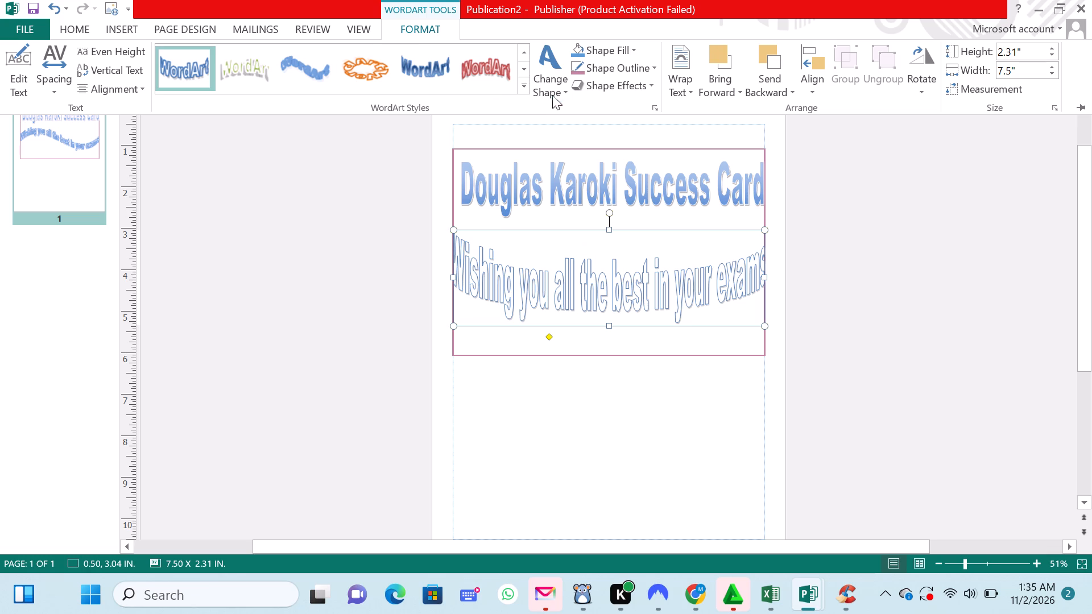
Fill the exam wishes WordArt with the standard blue color.
{"action": "left_click", "coordinate": [561, 88]}
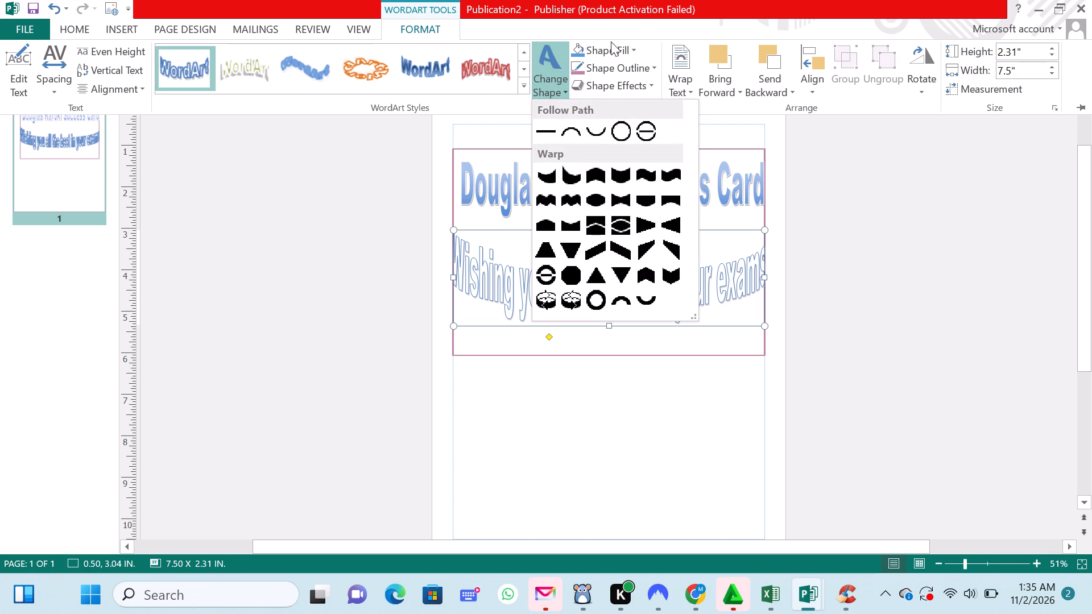
{"action": "left_click", "coordinate": [645, 43]}
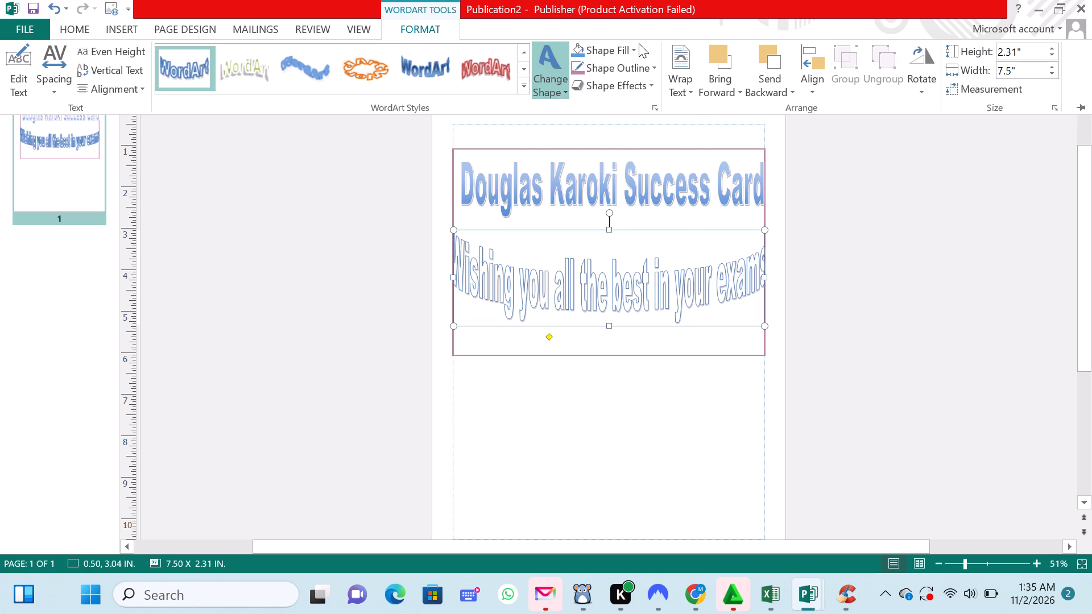
{"action": "left_click", "coordinate": [635, 45]}
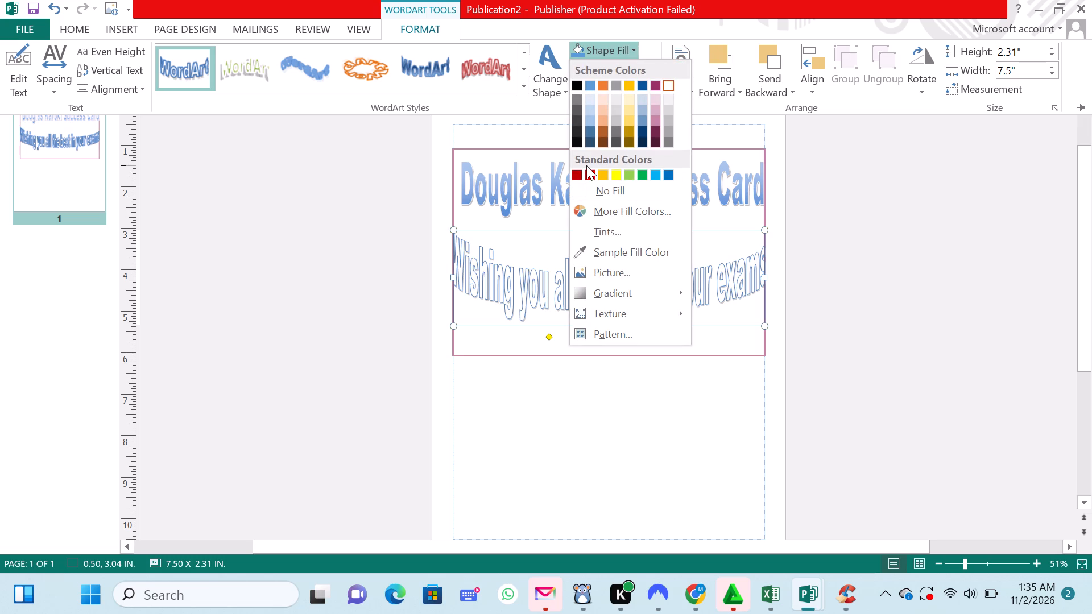
{"action": "left_click", "coordinate": [669, 172]}
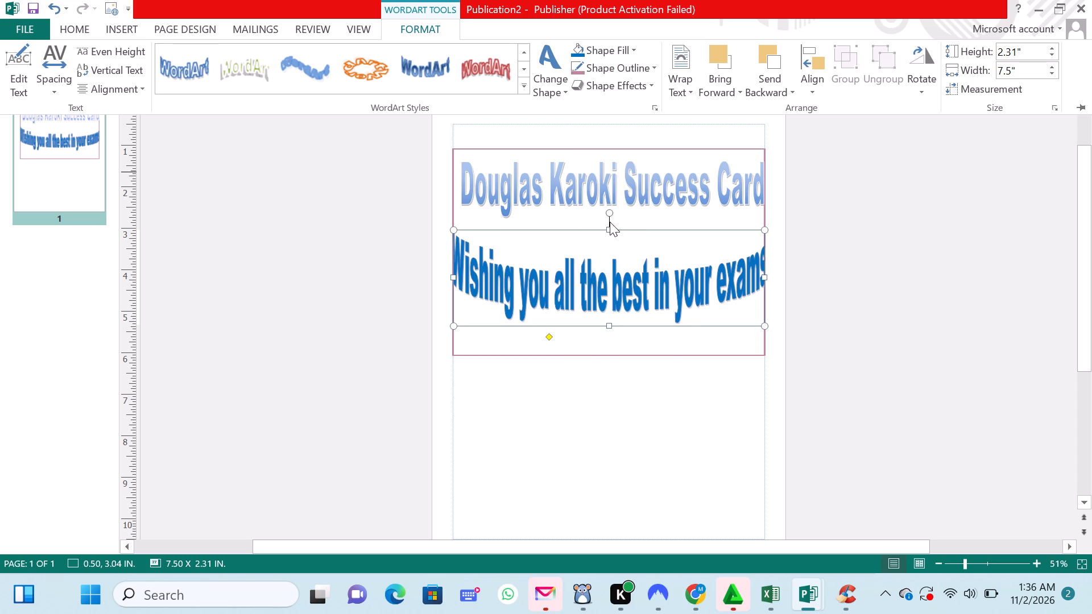
{"action": "left_click", "coordinate": [607, 222]}
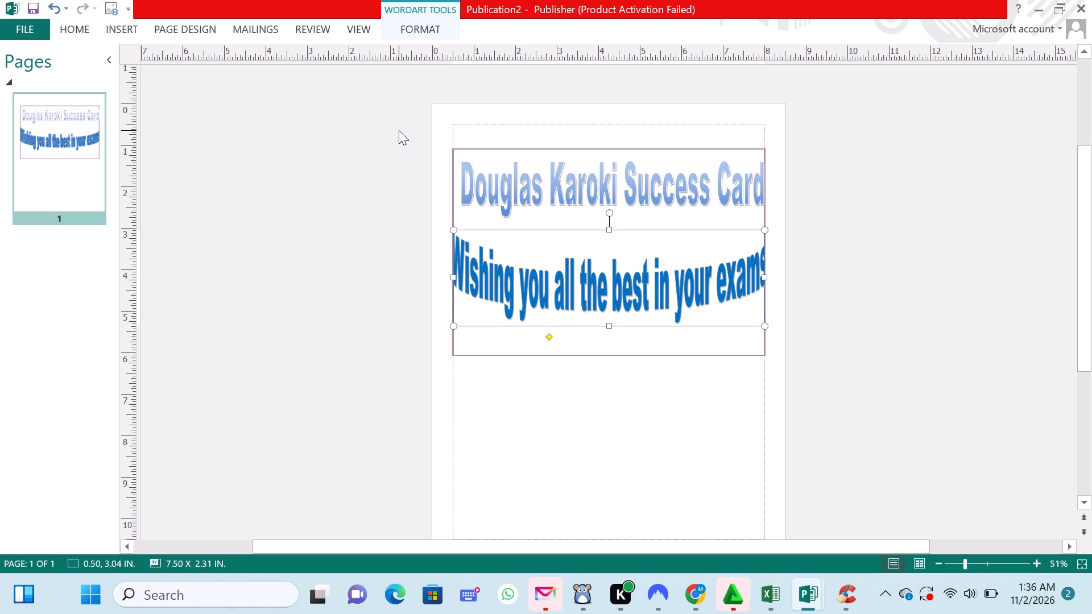
{"action": "left_click", "coordinate": [399, 130]}
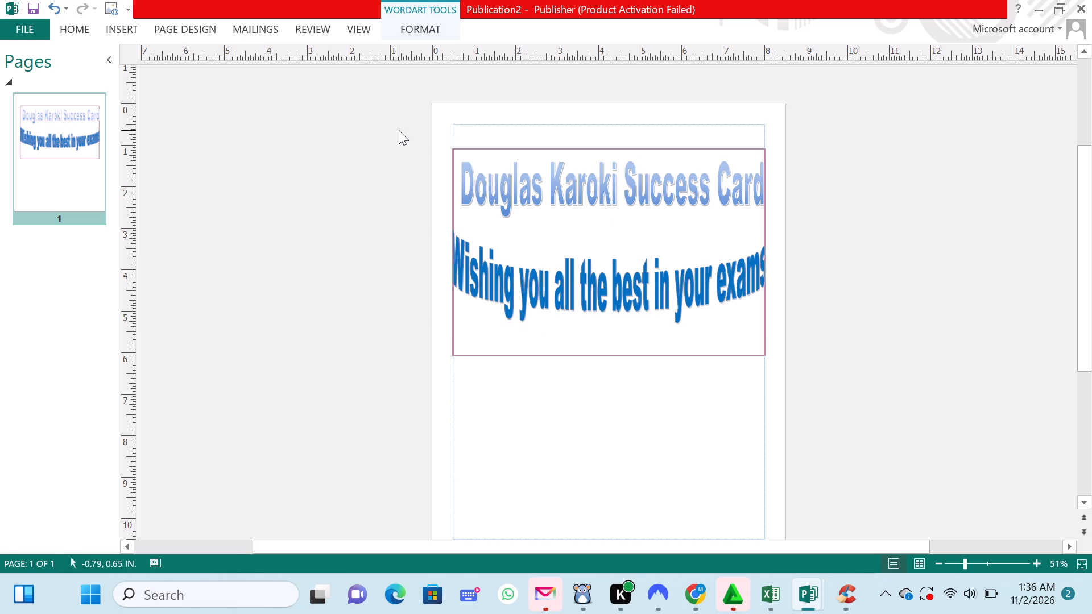
Browse the Saved Pictures folder for a picture to insert on the card.
{"action": "left_click", "coordinate": [116, 21]}
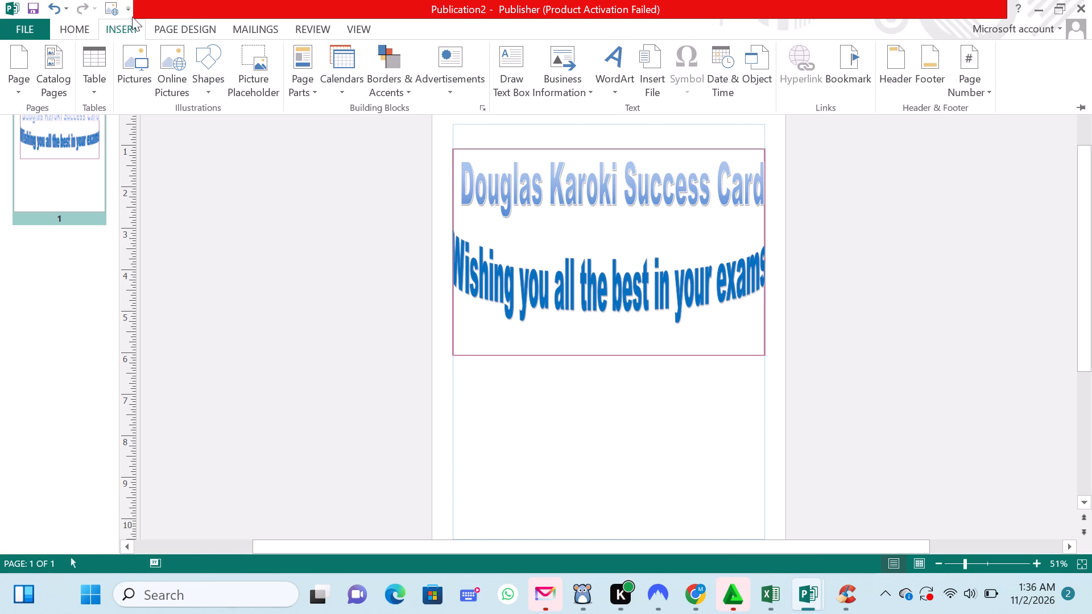
{"action": "left_click", "coordinate": [142, 70]}
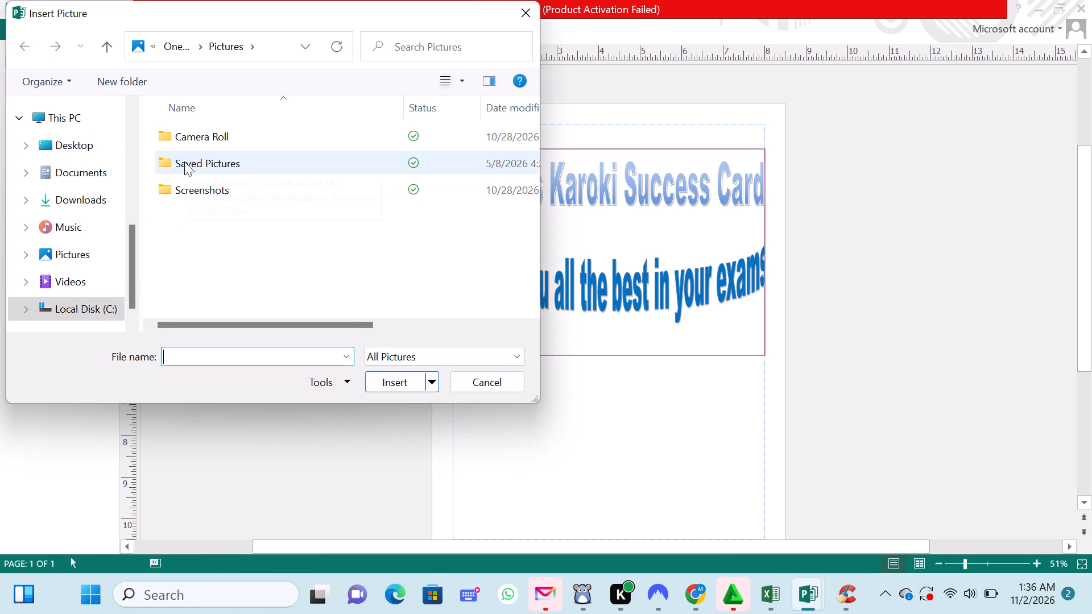
{"action": "left_click", "coordinate": [189, 158]}
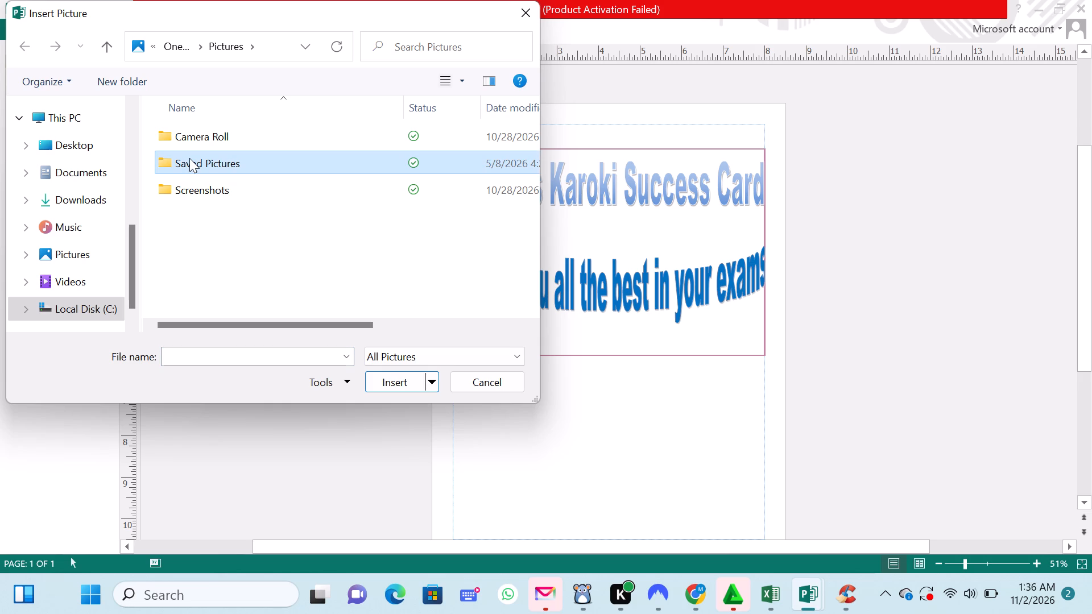
{"action": "left_click", "coordinate": [230, 162]}
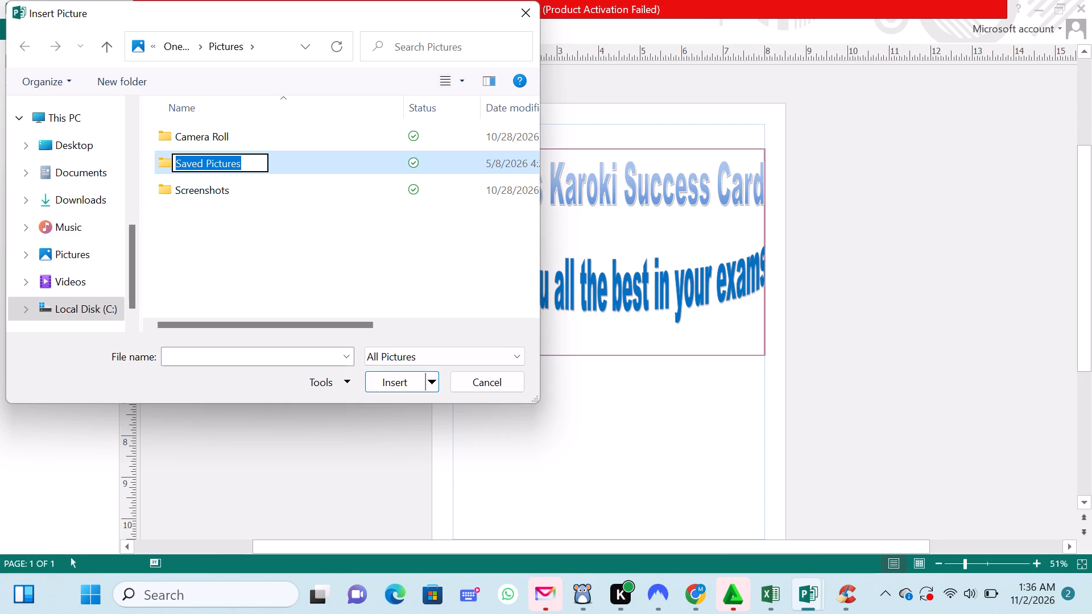
{"action": "left_click", "coordinate": [198, 179]}
{"action": "left_click", "coordinate": [195, 161]}
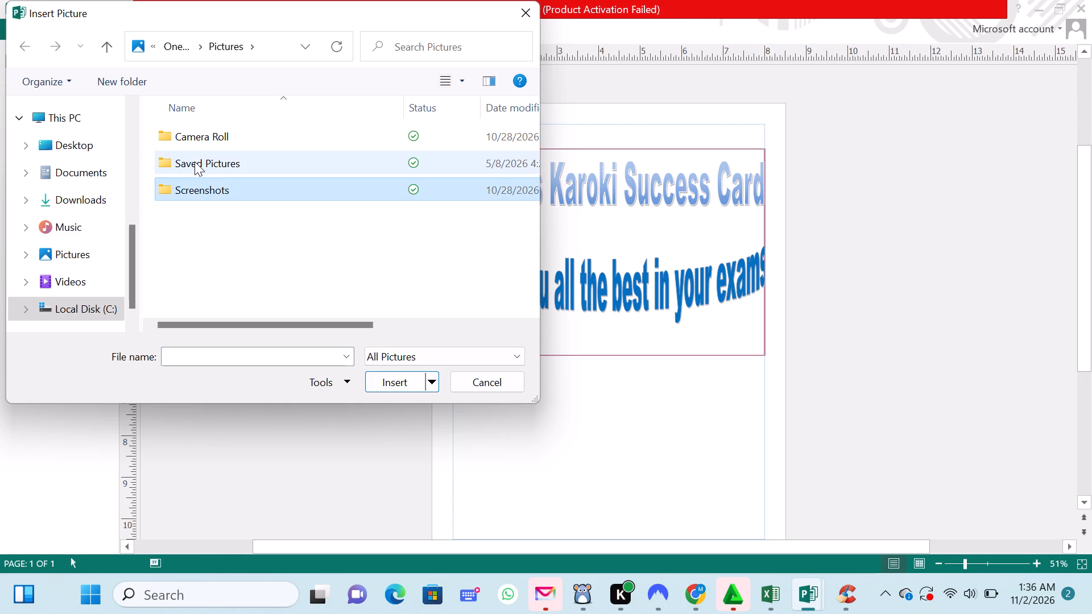
{"action": "triple_click", "coordinate": [195, 161]}
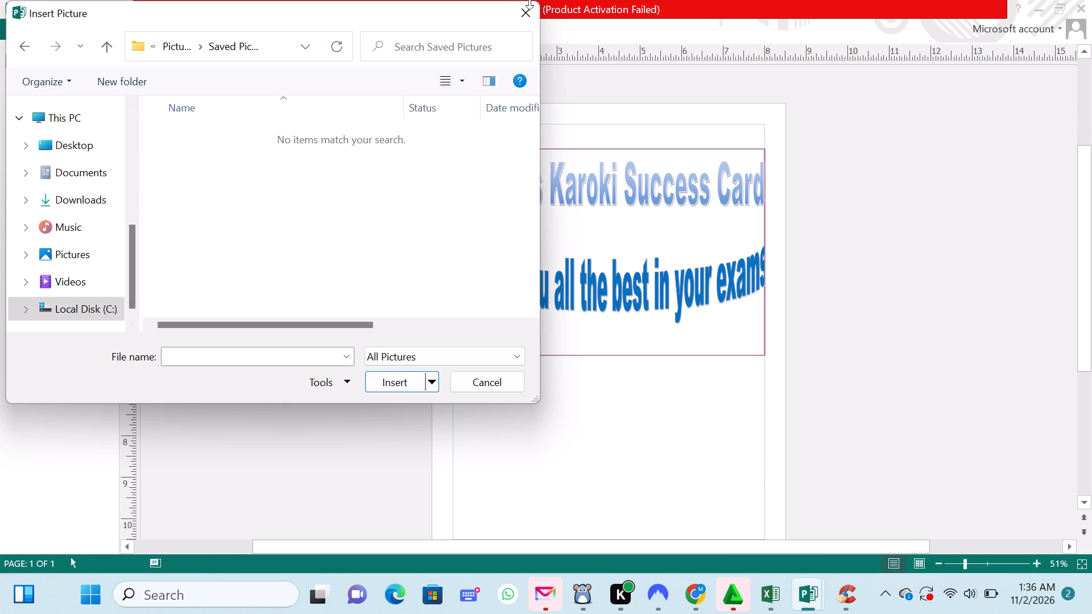
{"action": "left_click", "coordinate": [530, 6]}
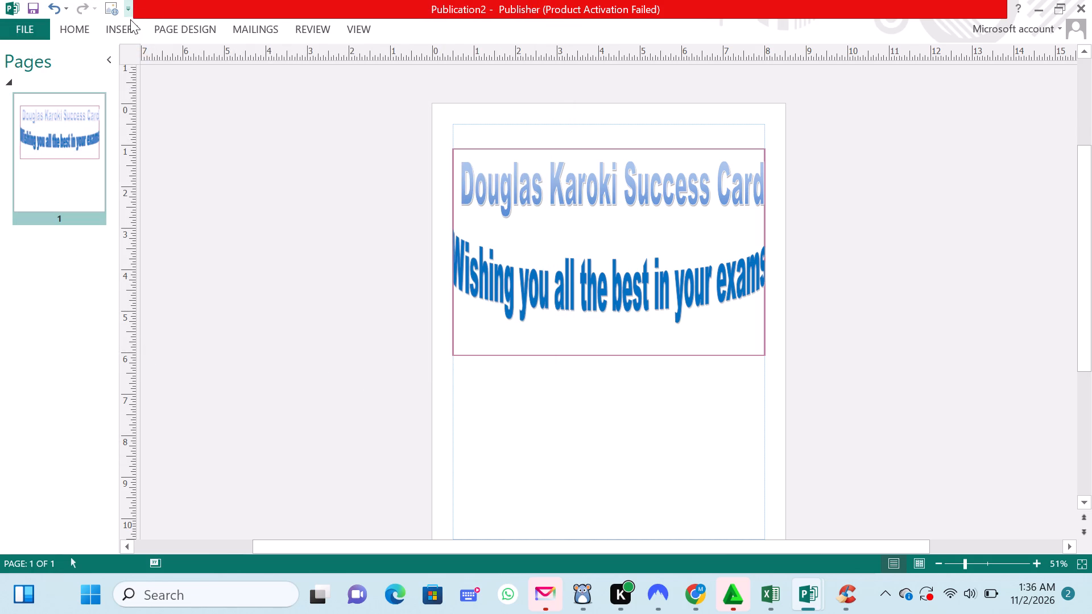
Draw a heart shape about 1.07 x 0.75 in inside the plum frame's lower-left corner.
{"action": "left_click", "coordinate": [130, 23]}
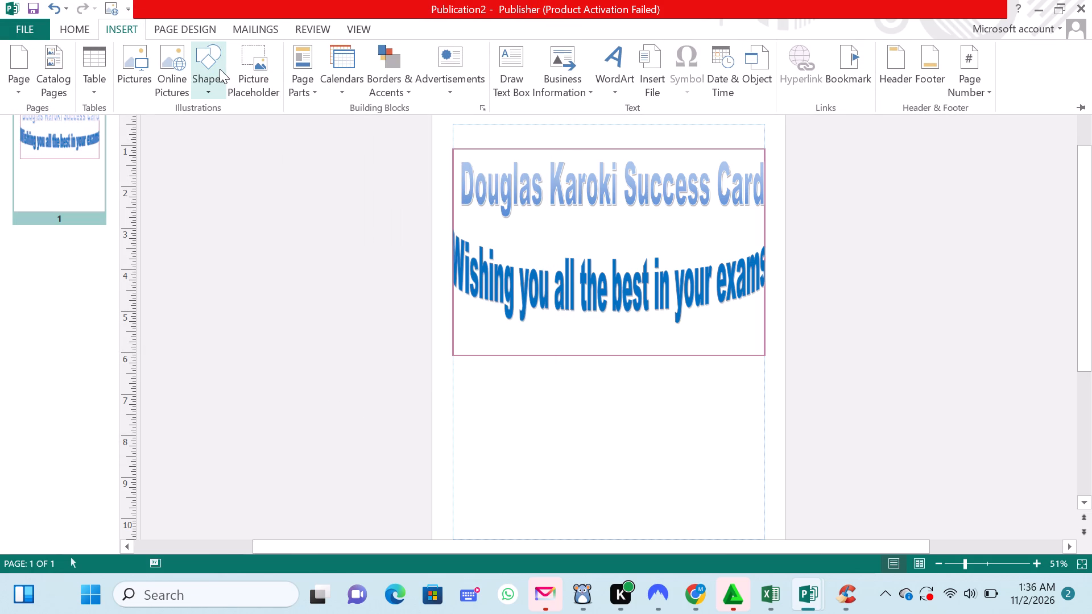
{"action": "left_click", "coordinate": [220, 69]}
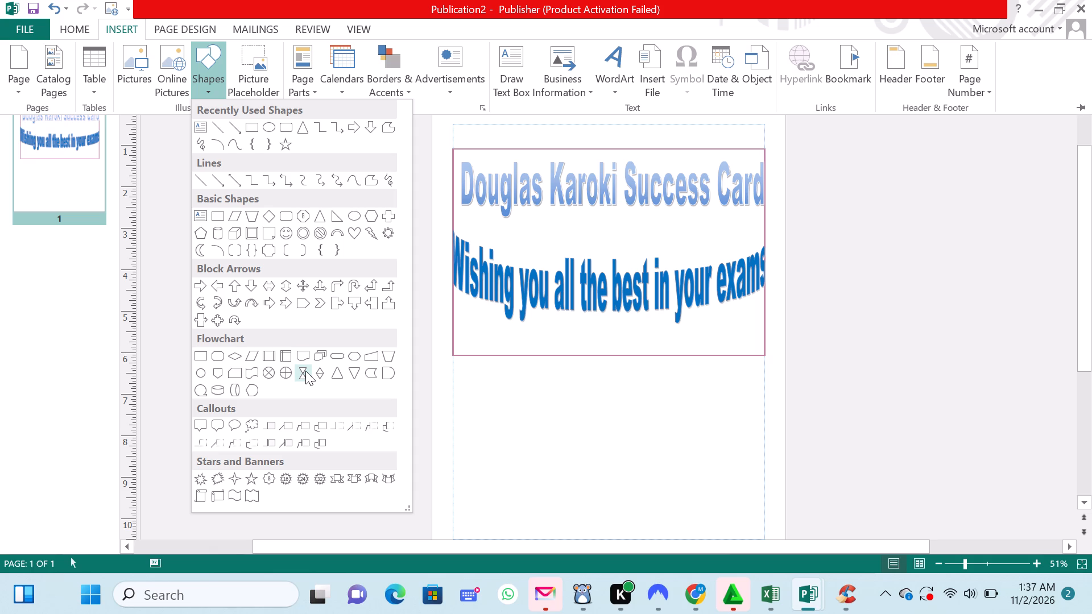
{"action": "left_click", "coordinate": [356, 233]}
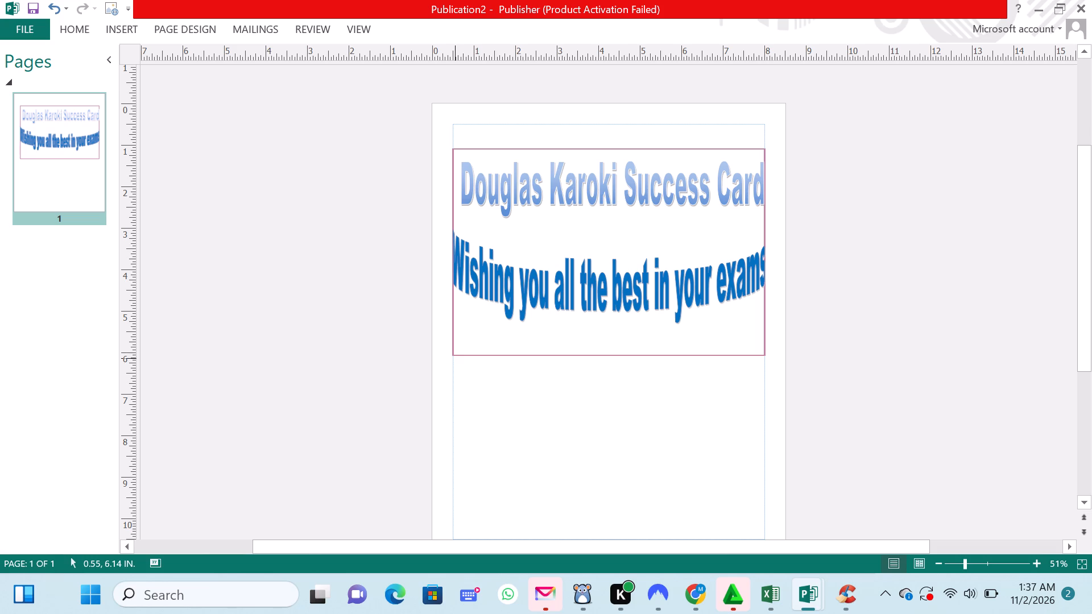
{"action": "left_click_drag", "start_coordinate": [454, 357], "coordinate": [497, 400]}
{"action": "left_click_drag", "start_coordinate": [497, 400], "coordinate": [479, 341]}
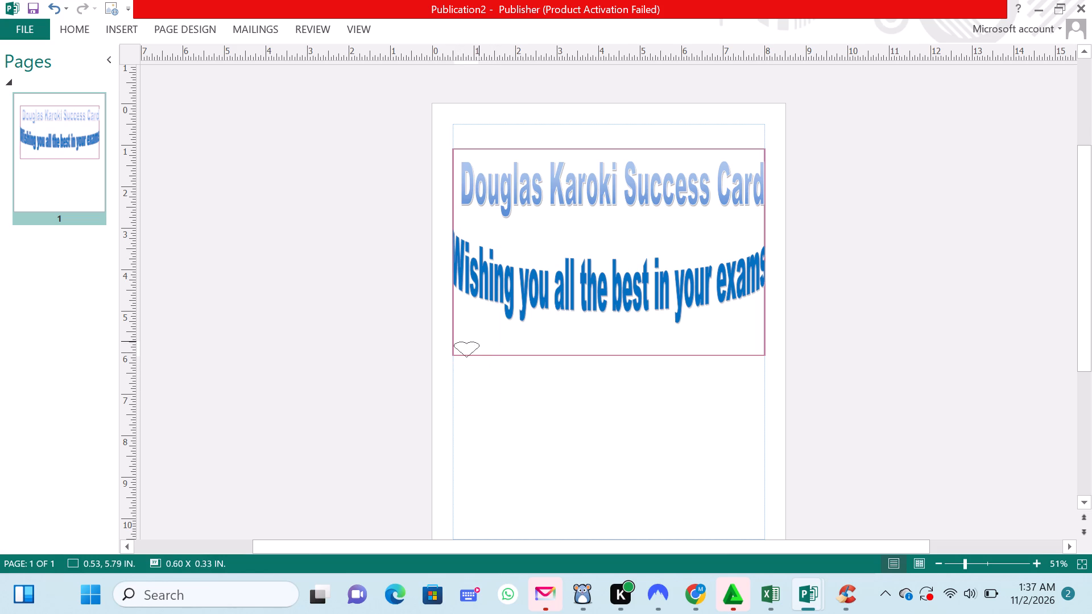
{"action": "left_click_drag", "start_coordinate": [479, 341], "coordinate": [498, 325]}
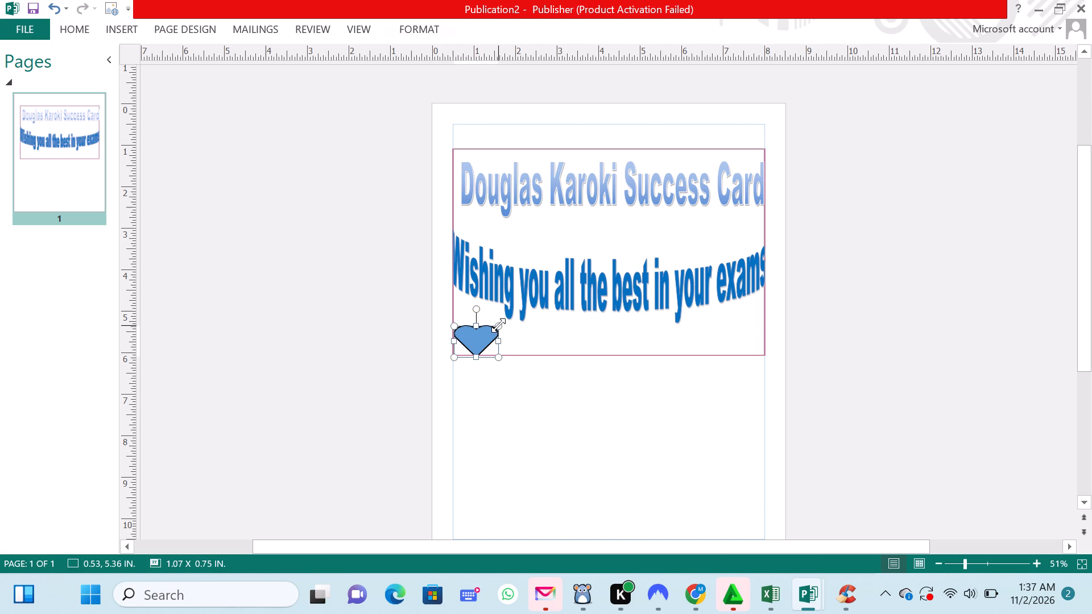
Move the heart to the plum frame's lower-right corner, starting about 6.91, 5.23 in.
{"action": "left_click_drag", "start_coordinate": [742, 336], "coordinate": [741, 335]}
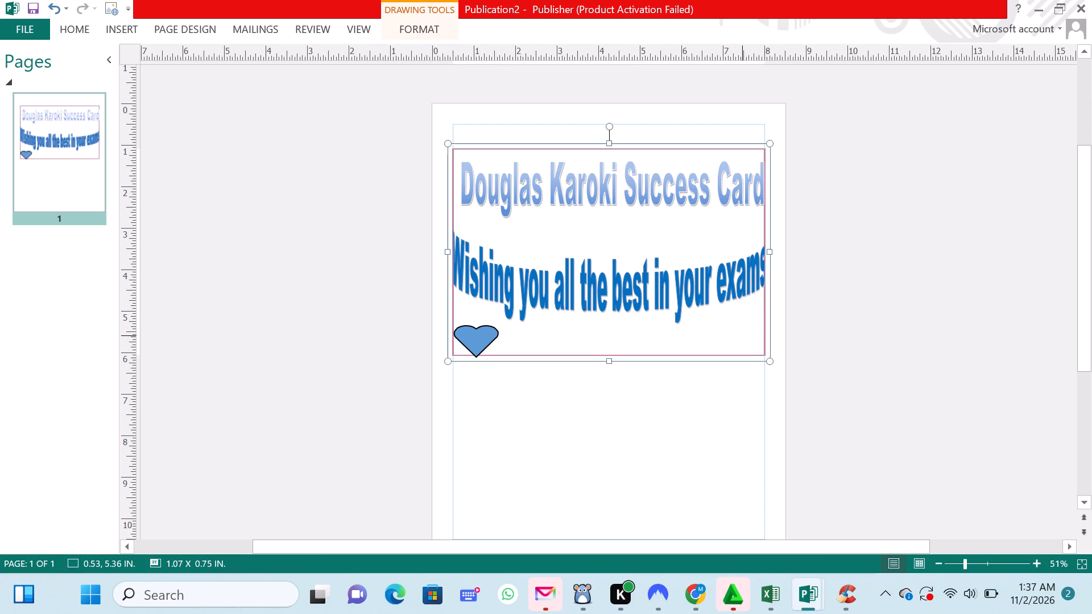
{"action": "left_click_drag", "start_coordinate": [741, 335], "coordinate": [753, 344]}
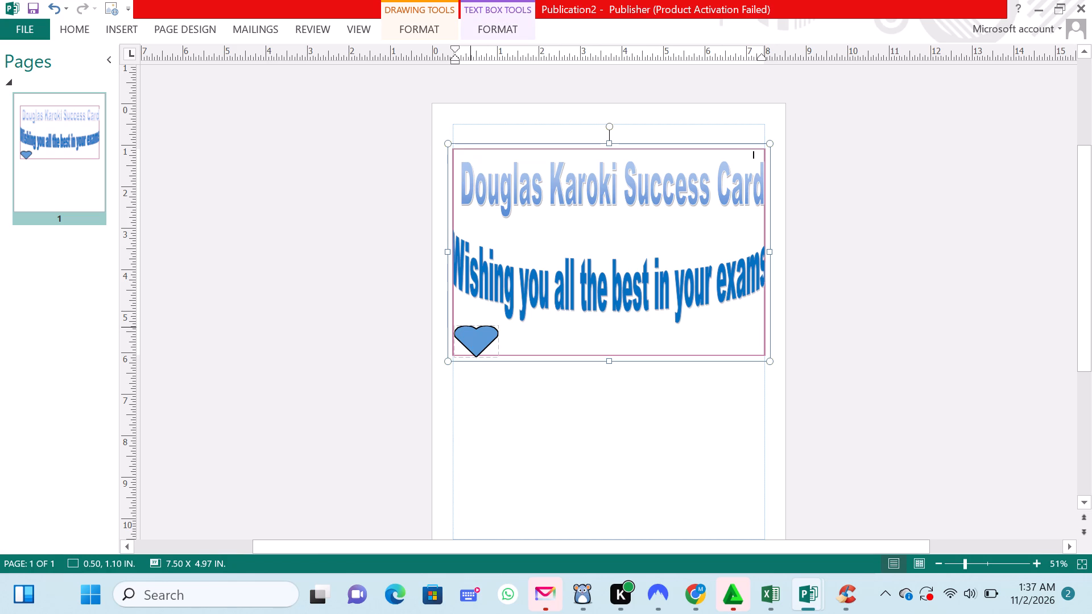
{"action": "left_click_drag", "start_coordinate": [471, 327], "coordinate": [470, 314]}
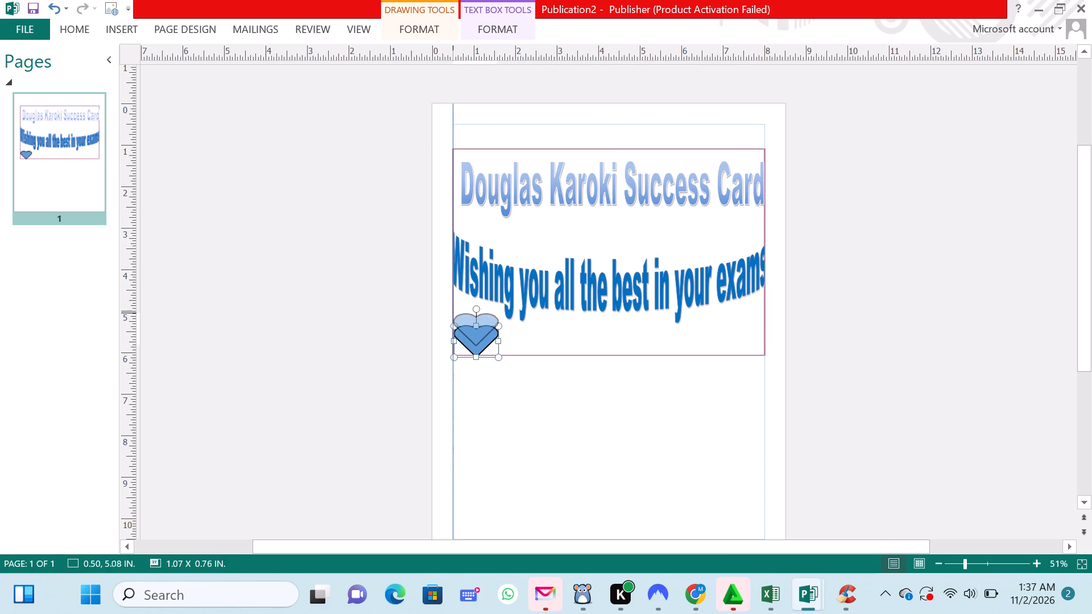
{"action": "left_click_drag", "start_coordinate": [470, 314], "coordinate": [725, 326]}
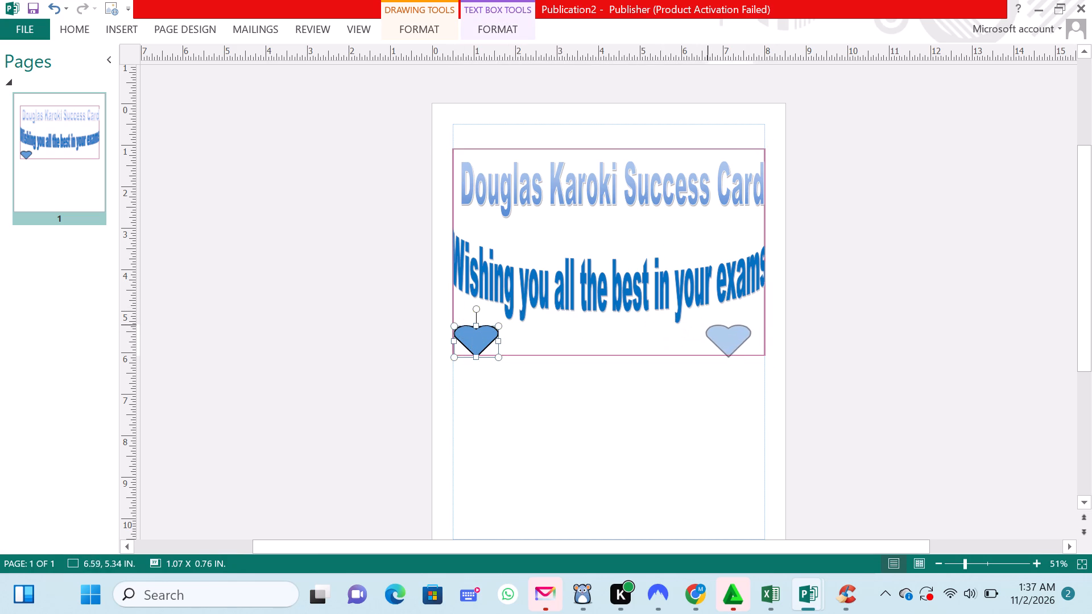
{"action": "left_click_drag", "start_coordinate": [725, 326], "coordinate": [737, 322]}
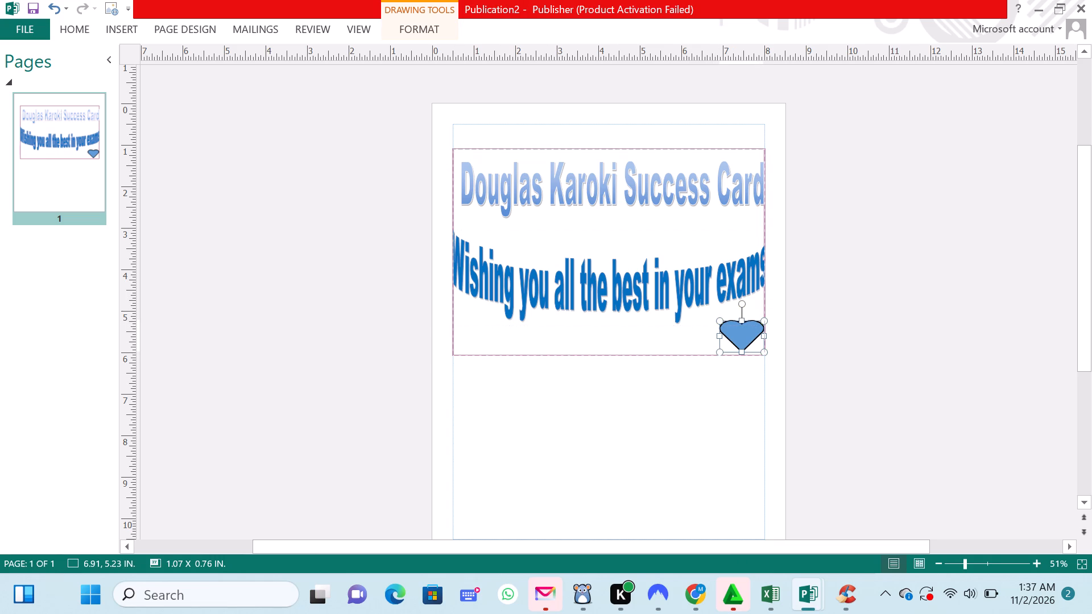
Add a second heart, about 1.31 x 0.84 in, in the frame's lower-left corner, starting about 0.50, 5.23 in.
{"action": "left_click", "coordinate": [133, 17]}
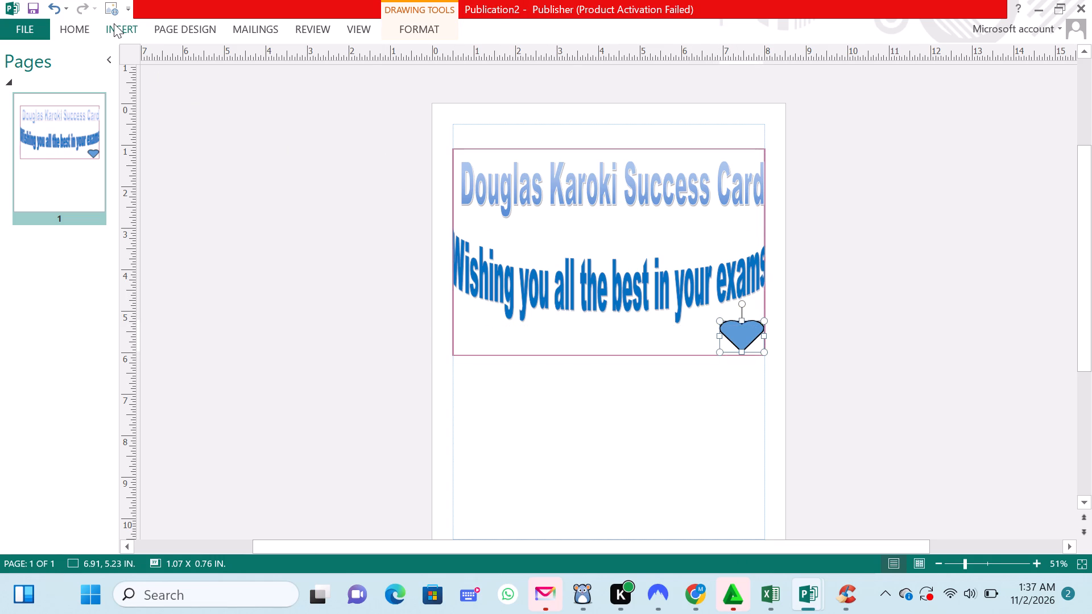
{"action": "left_click", "coordinate": [114, 23]}
{"action": "left_click", "coordinate": [213, 90]}
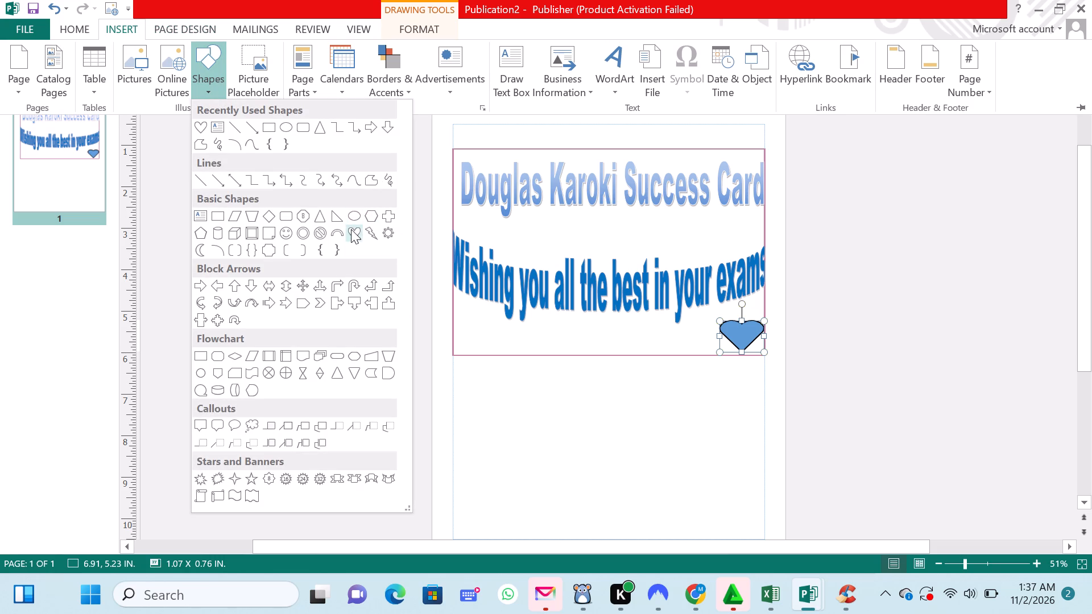
{"action": "left_click", "coordinate": [353, 231]}
{"action": "left_click", "coordinate": [468, 333]}
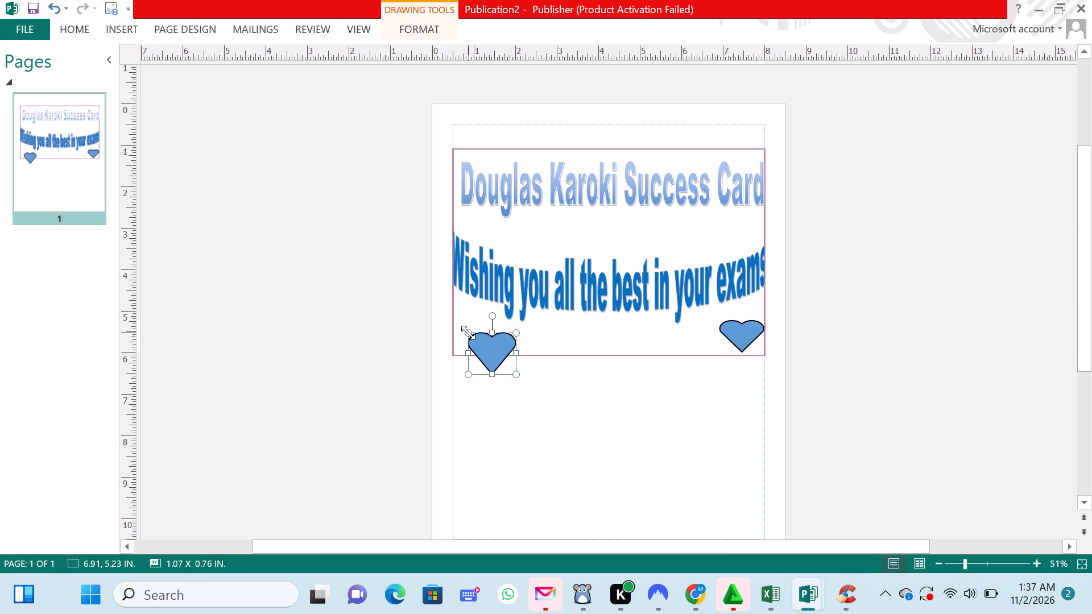
{"action": "left_click_drag", "start_coordinate": [469, 334], "coordinate": [469, 331]}
{"action": "left_click_drag", "start_coordinate": [469, 331], "coordinate": [462, 321]}
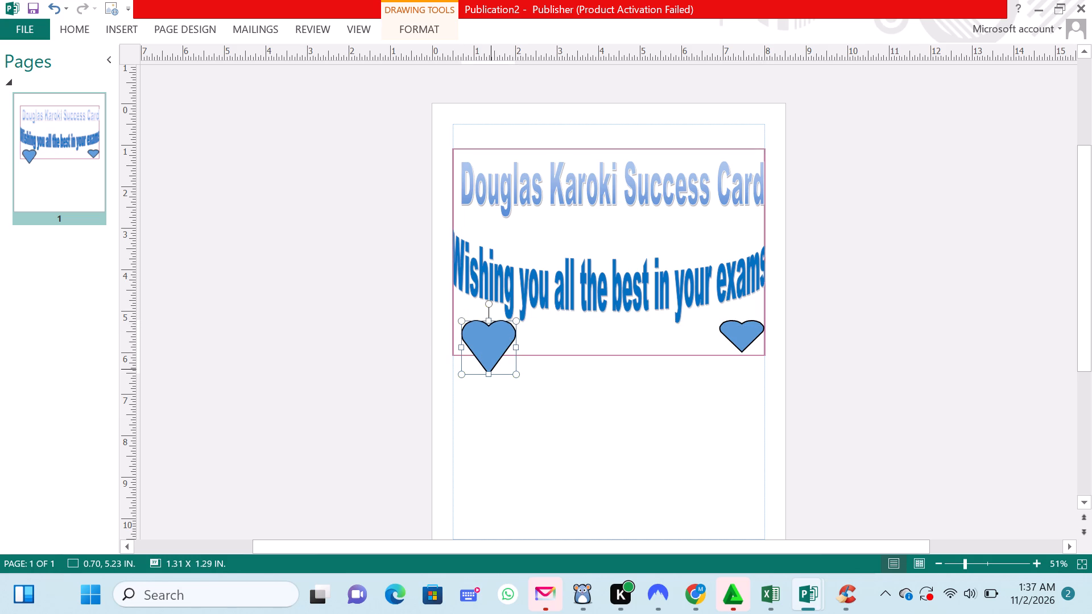
{"action": "left_click_drag", "start_coordinate": [489, 369], "coordinate": [480, 350]}
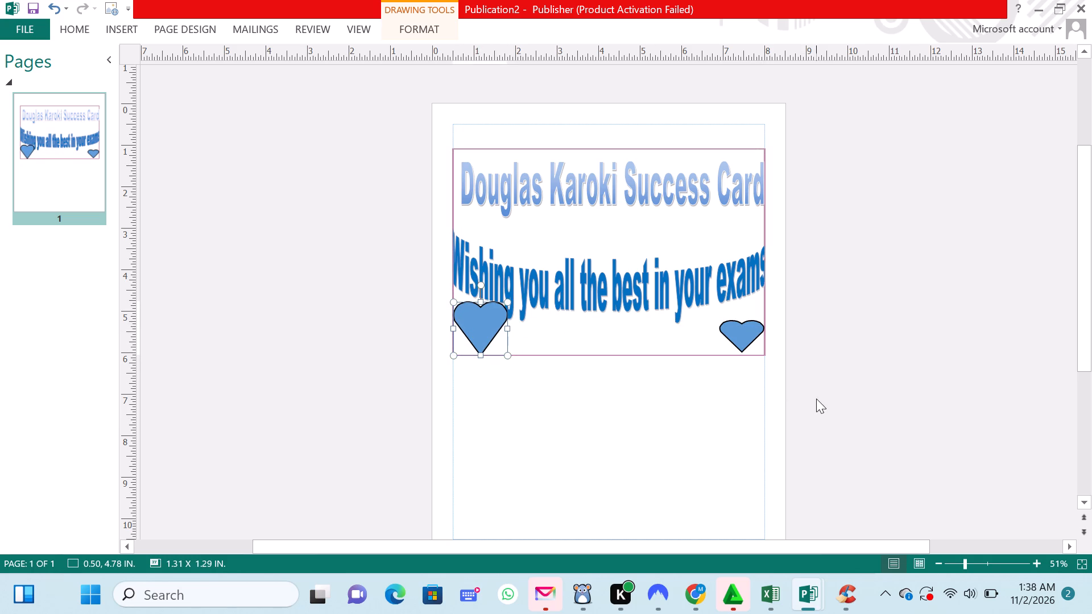
{"action": "left_click_drag", "start_coordinate": [504, 302], "coordinate": [504, 305]}
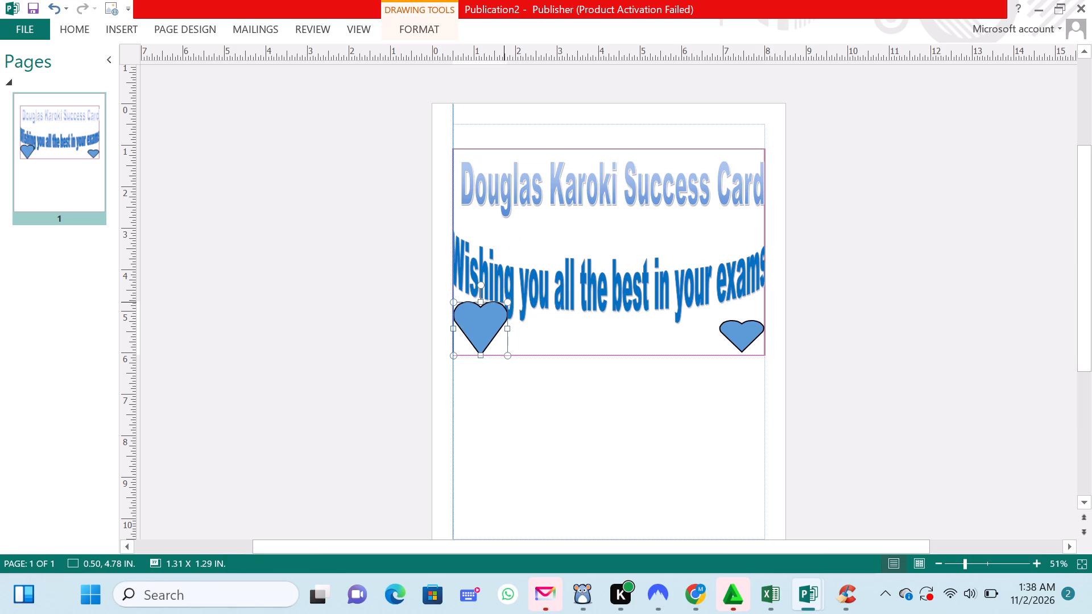
{"action": "left_click_drag", "start_coordinate": [504, 305], "coordinate": [504, 321]}
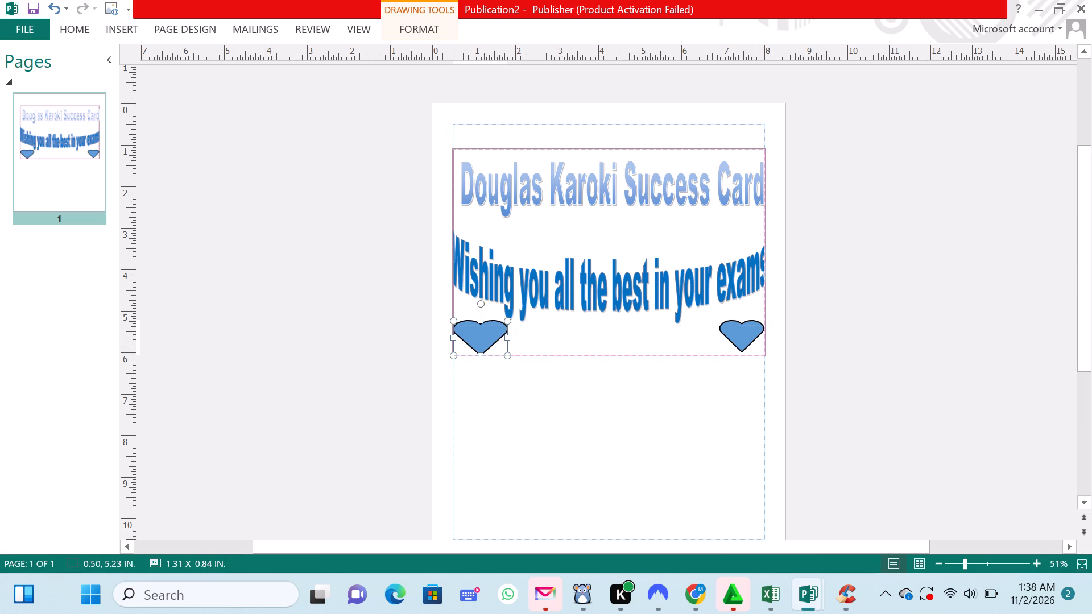
Reposition the plum frame to start about 0.46, 0.81 in and enlarge it to about 7.46 x 7.70 in.
{"action": "left_click_drag", "start_coordinate": [763, 351], "coordinate": [759, 381]}
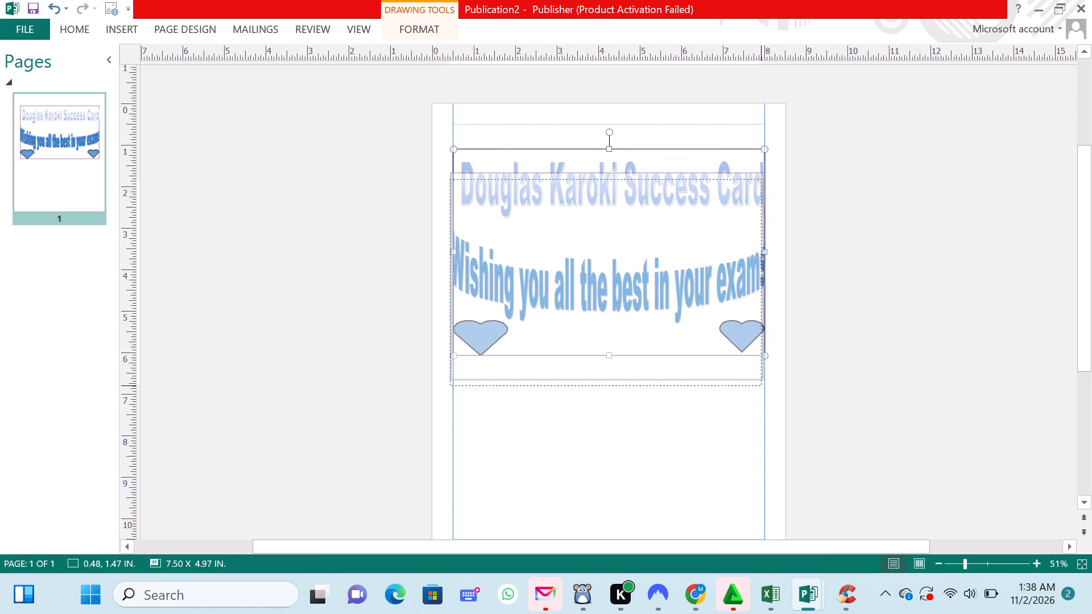
{"action": "left_click_drag", "start_coordinate": [759, 381], "coordinate": [761, 432]}
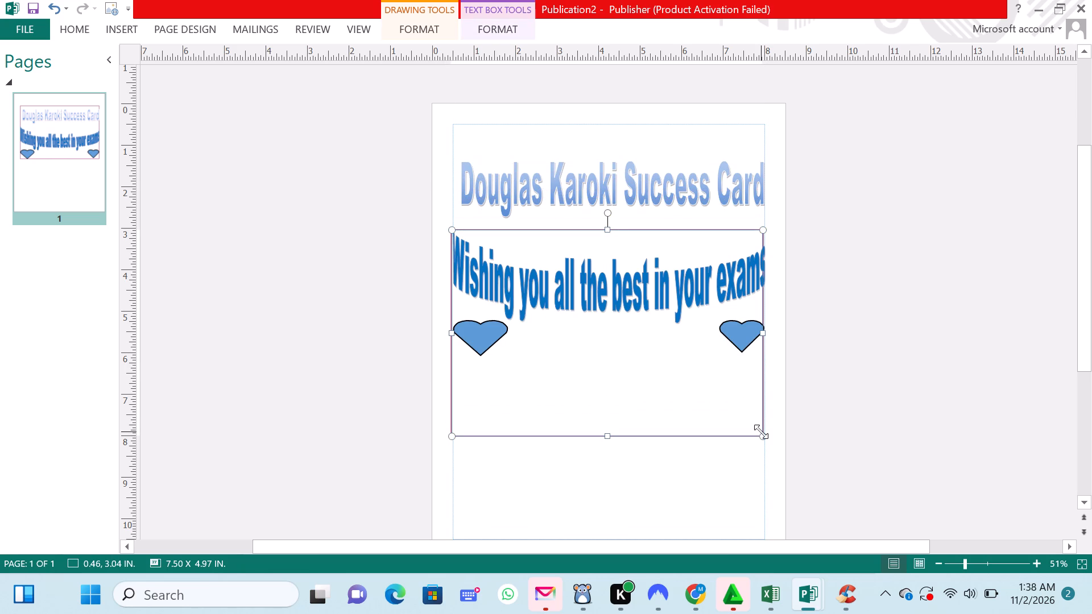
{"action": "left_click", "coordinate": [731, 156]}
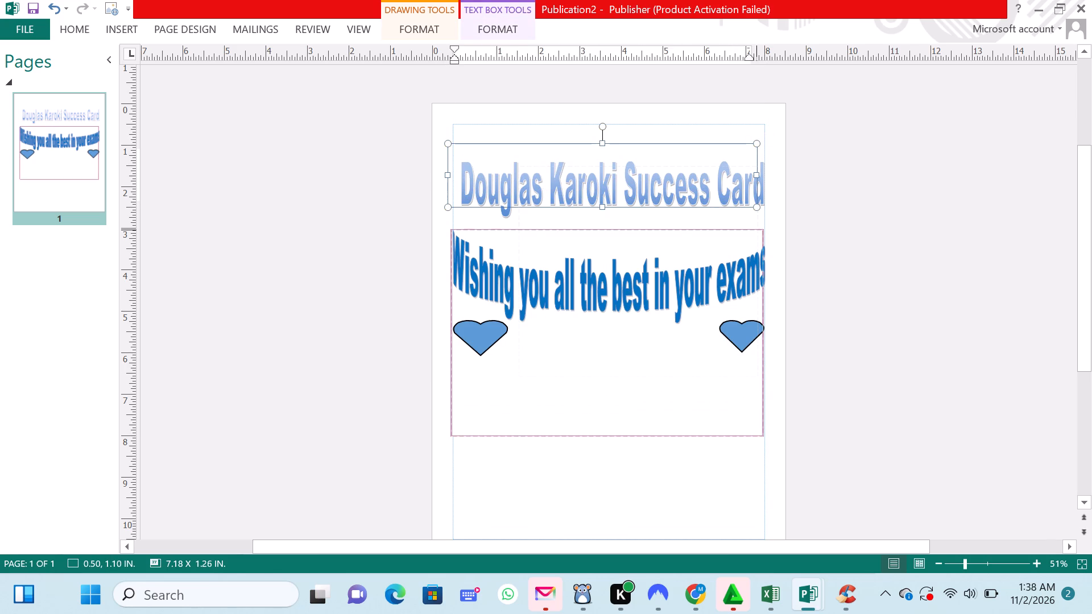
{"action": "left_click_drag", "start_coordinate": [760, 229], "coordinate": [760, 168]}
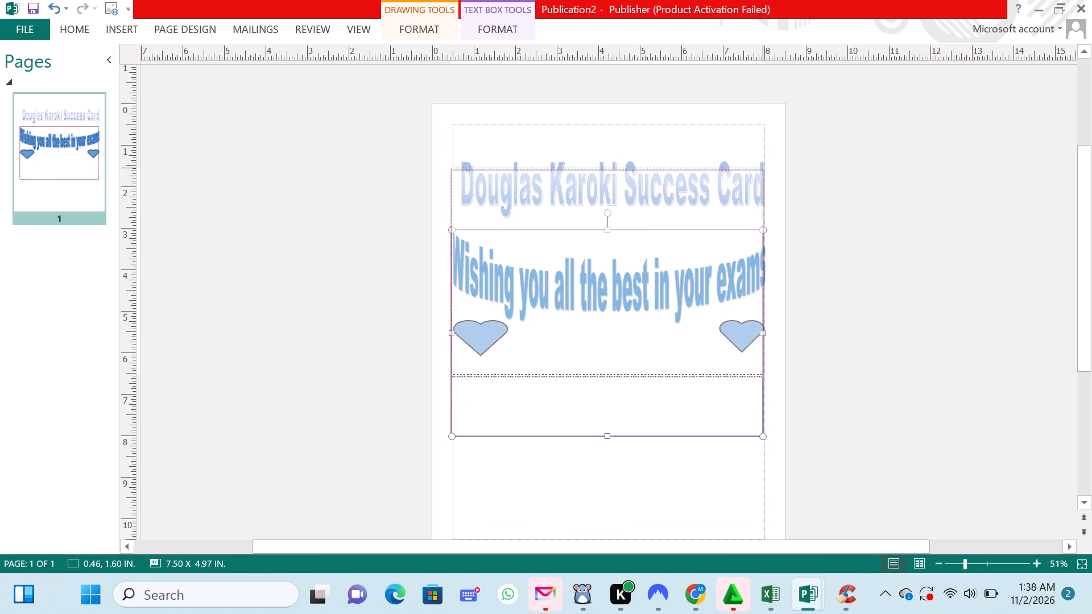
{"action": "left_click_drag", "start_coordinate": [760, 168], "coordinate": [760, 136]}
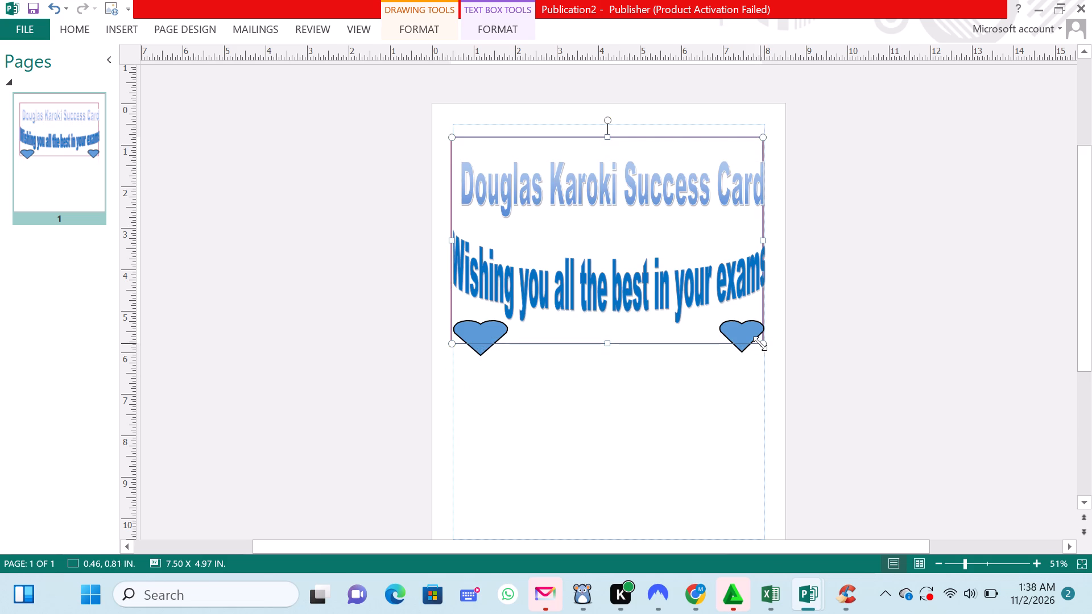
{"action": "left_click_drag", "start_coordinate": [760, 343], "coordinate": [758, 457]}
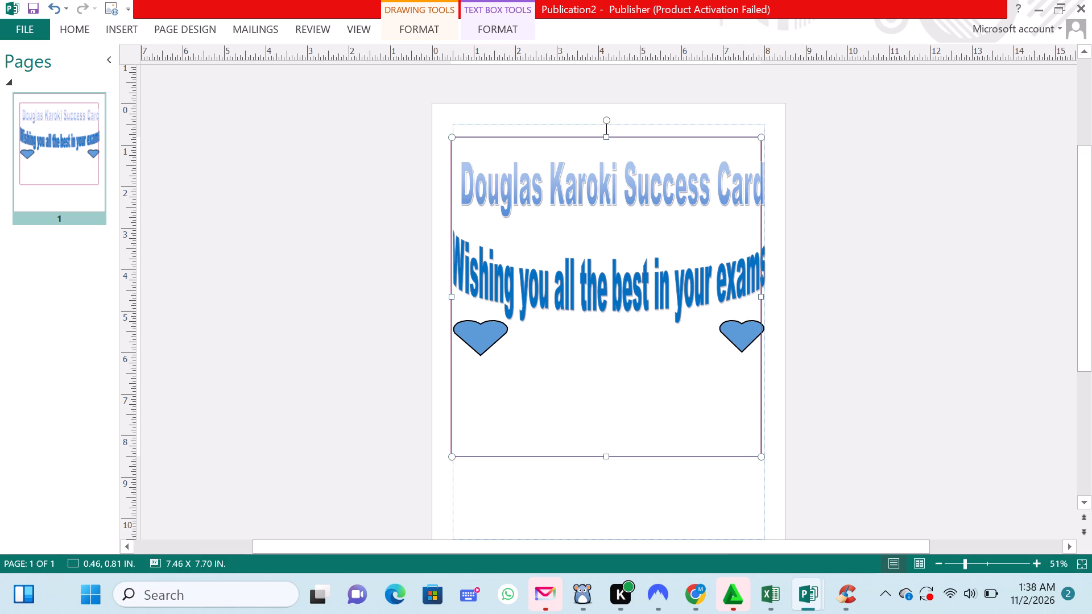
Move both hearts down into the enlarged frame's lower corners, starting about 0.46, 7.61 in and 6.81, 7.70 in.
{"action": "left_click_drag", "start_coordinate": [477, 331], "coordinate": [477, 403]}
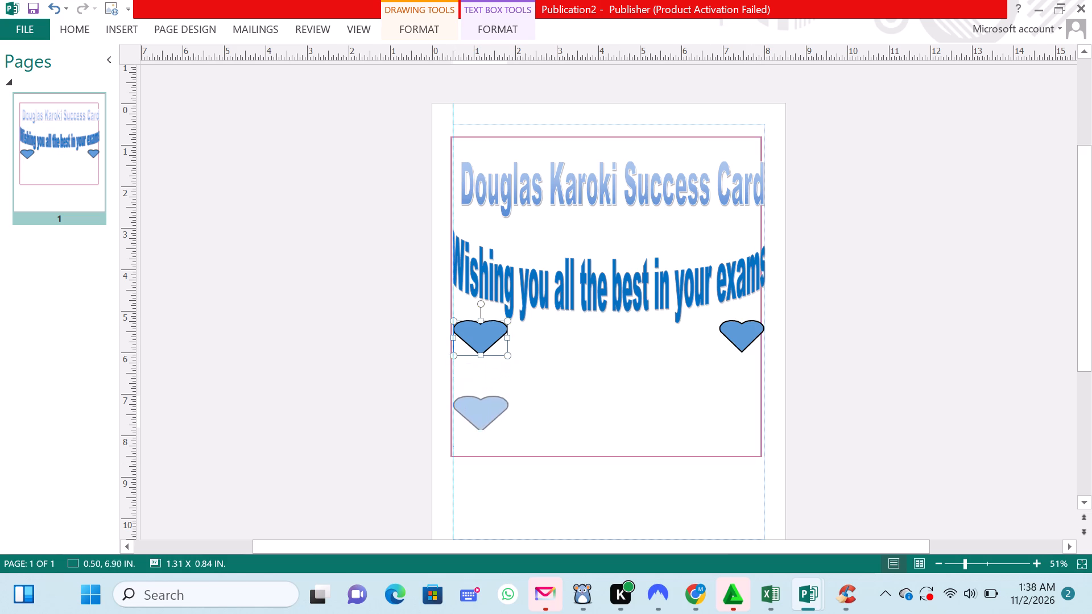
{"action": "left_click_drag", "start_coordinate": [477, 403], "coordinate": [475, 430]}
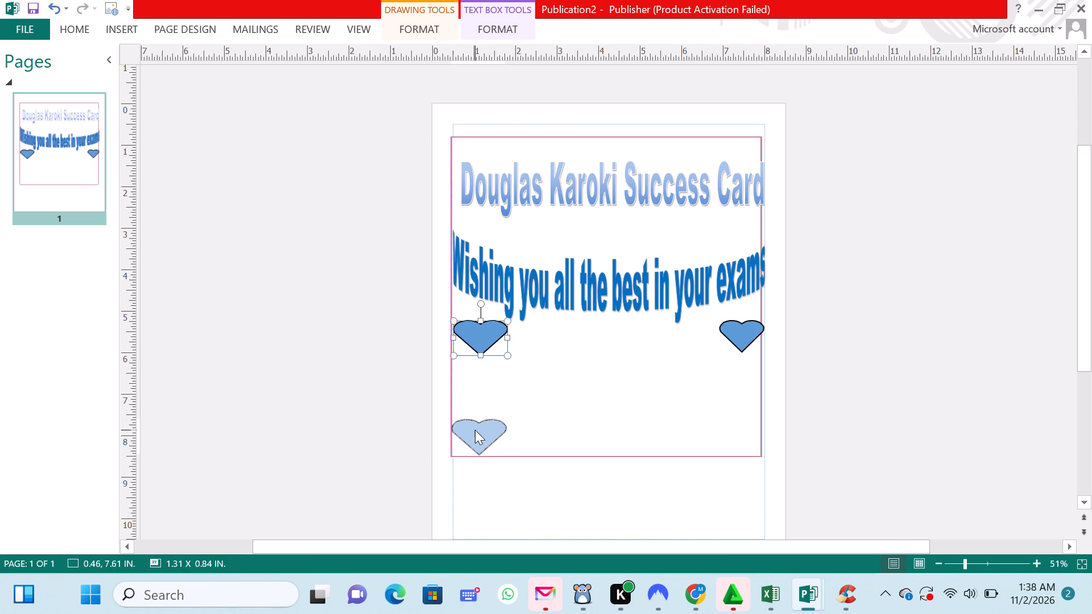
{"action": "left_click_drag", "start_coordinate": [737, 331], "coordinate": [738, 426]}
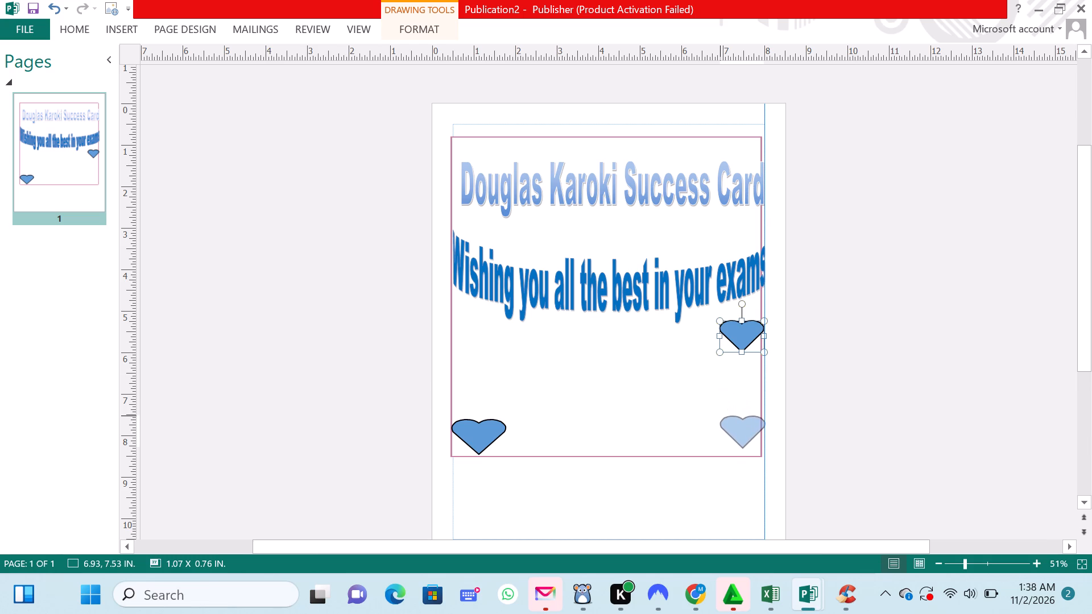
{"action": "left_click_drag", "start_coordinate": [738, 426], "coordinate": [737, 432]}
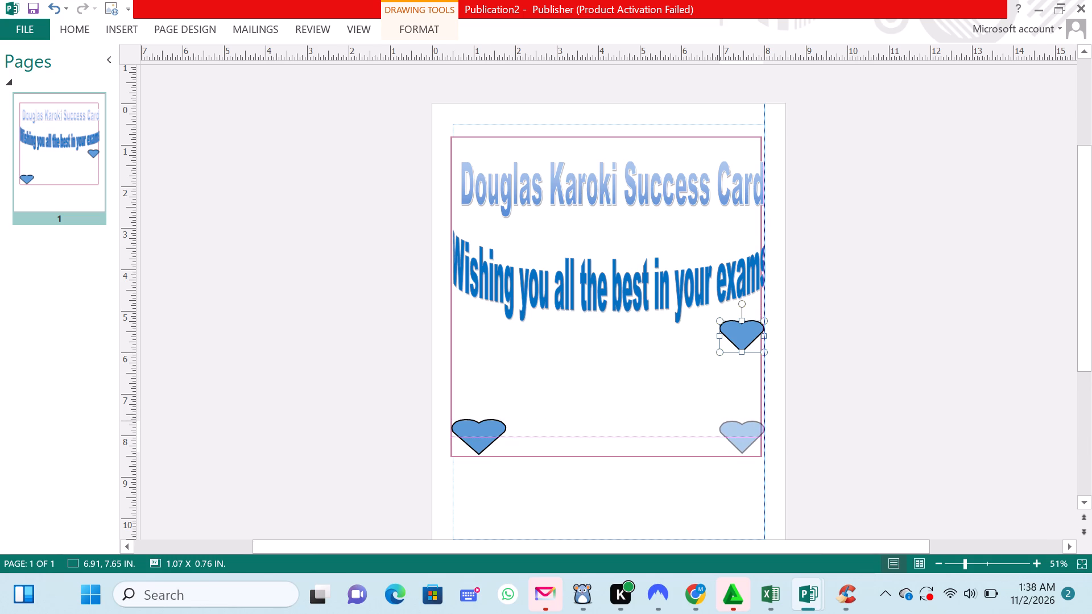
{"action": "left_click_drag", "start_coordinate": [737, 432], "coordinate": [734, 432]}
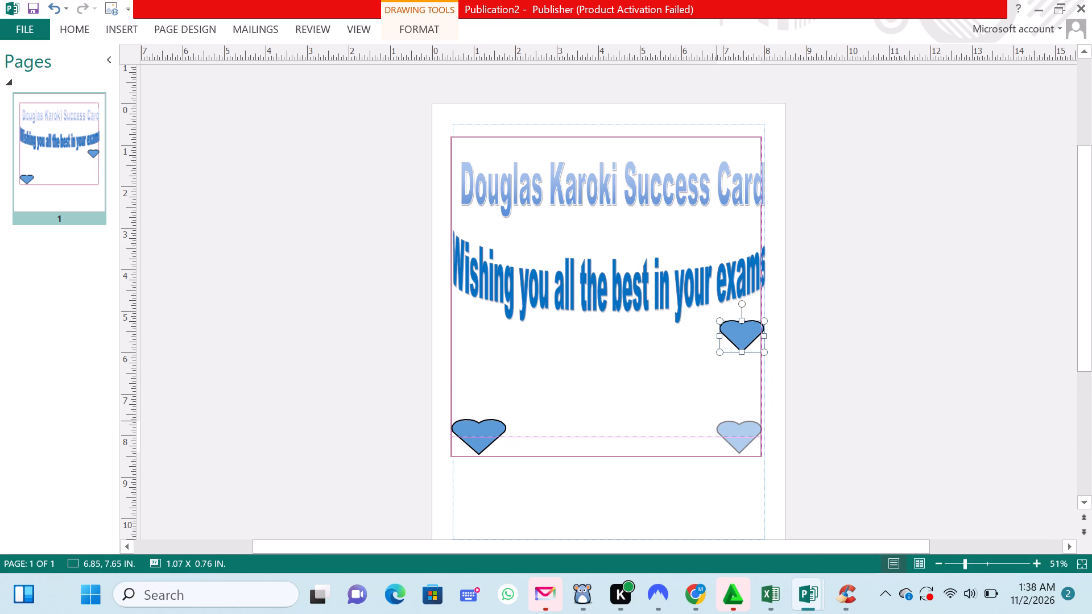
{"action": "left_click_drag", "start_coordinate": [734, 432], "coordinate": [733, 433]}
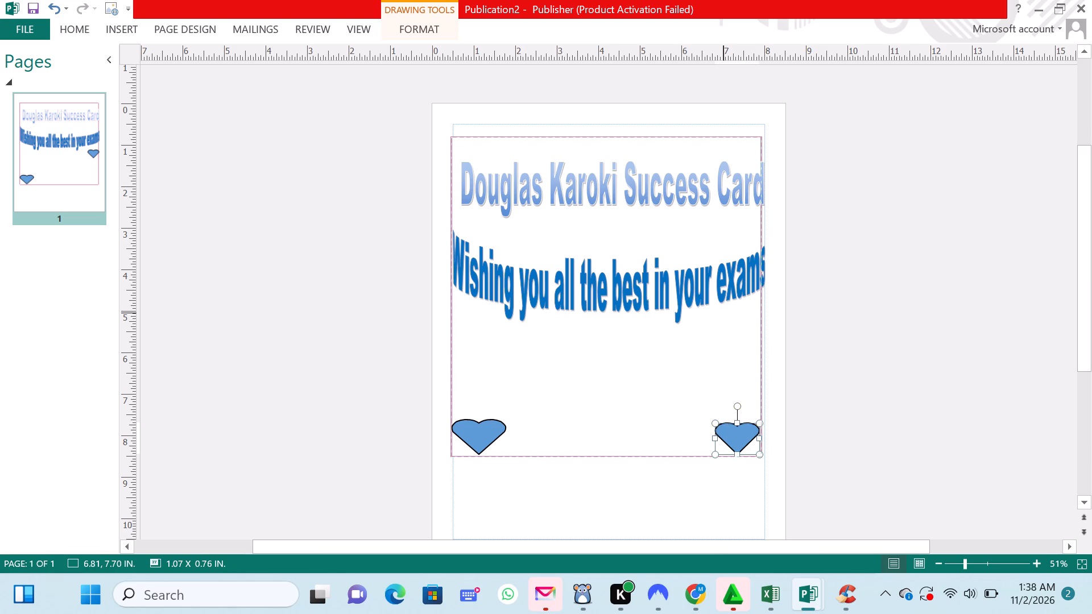
Lower the exam wishes WordArt to start about 0.50, 3.99 in and resize it to about 7.33 x 2.27 in.
{"action": "left_click", "coordinate": [611, 288]}
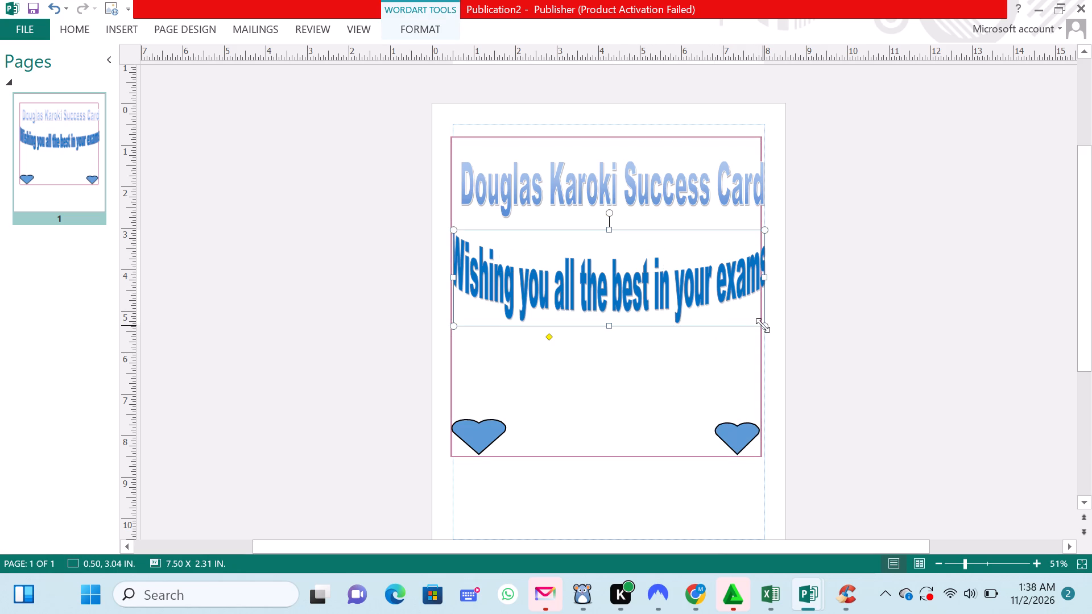
{"action": "left_click_drag", "start_coordinate": [760, 325], "coordinate": [760, 362]}
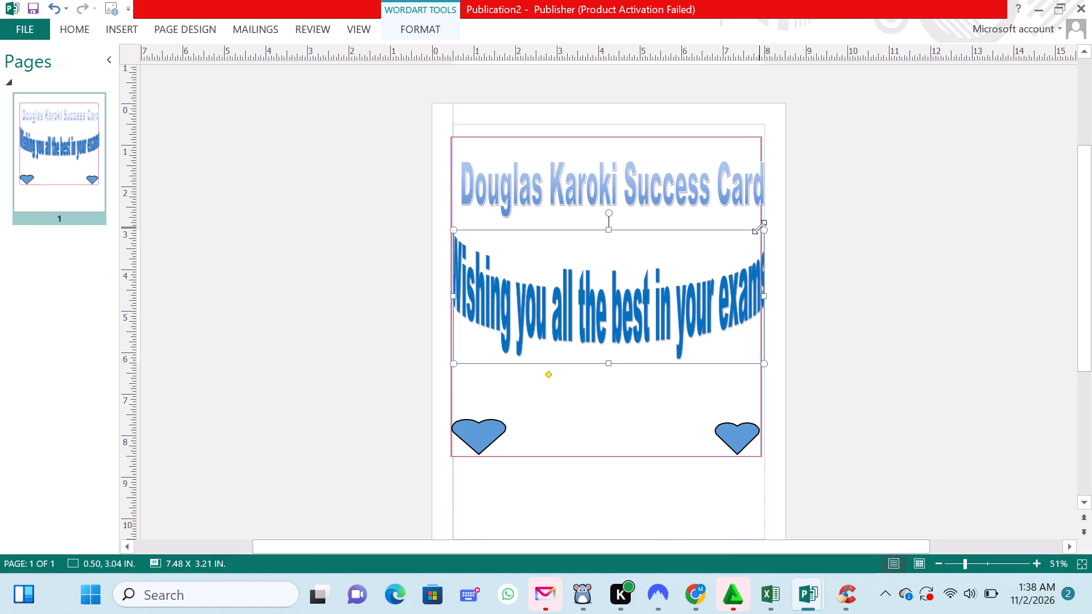
{"action": "left_click_drag", "start_coordinate": [763, 230], "coordinate": [756, 269]}
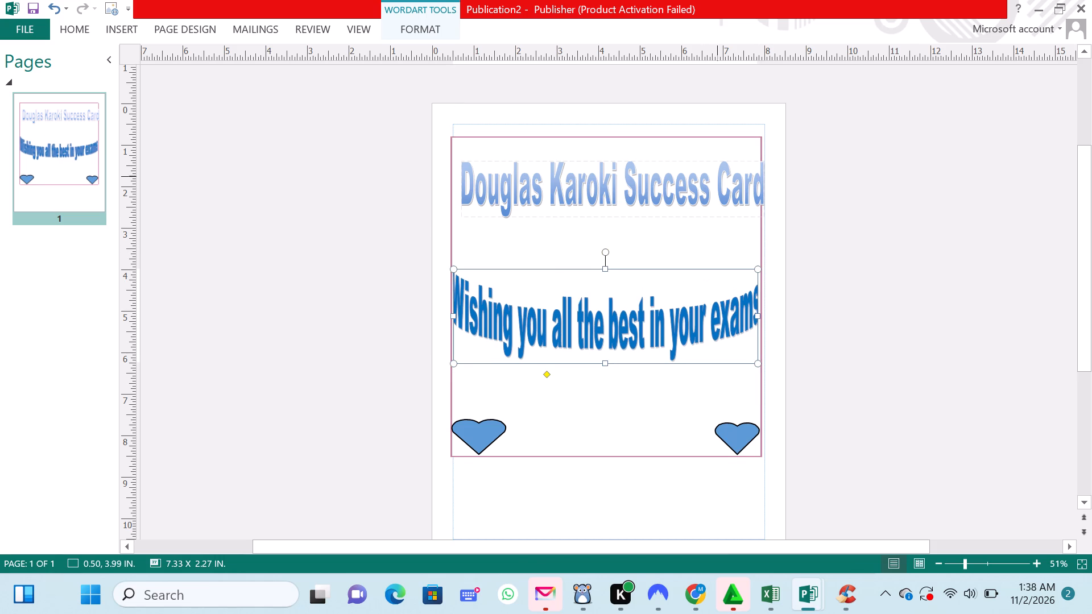
Lower the success card title WordArt to start about 0.70, 2.30 in and resize it to about 6.94 x 1.35 in.
{"action": "left_click", "coordinate": [698, 174]}
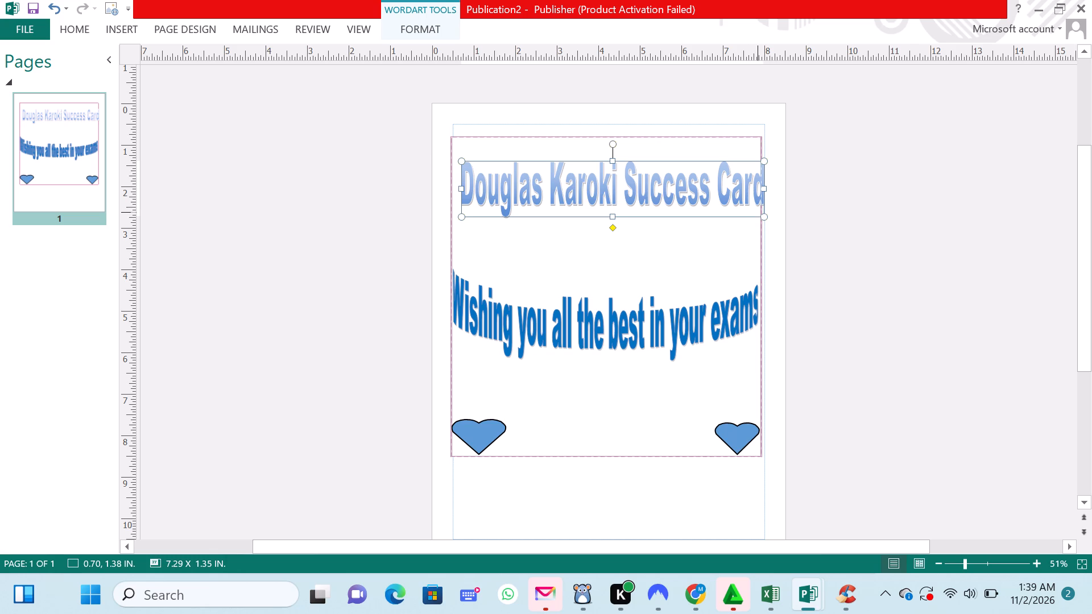
{"action": "left_click_drag", "start_coordinate": [761, 218], "coordinate": [758, 225]}
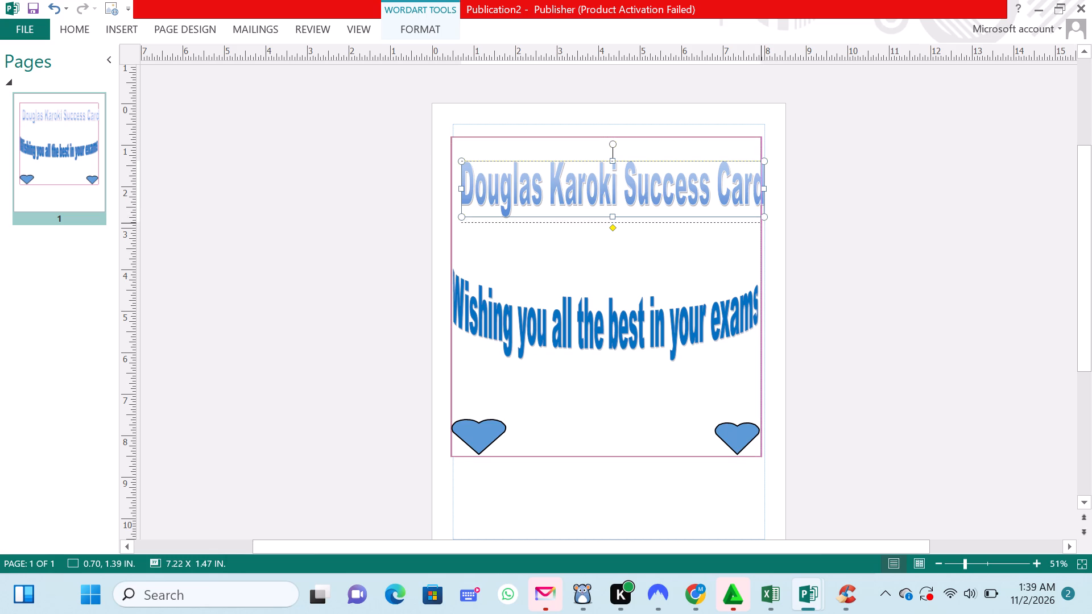
{"action": "left_click_drag", "start_coordinate": [758, 225], "coordinate": [751, 256]}
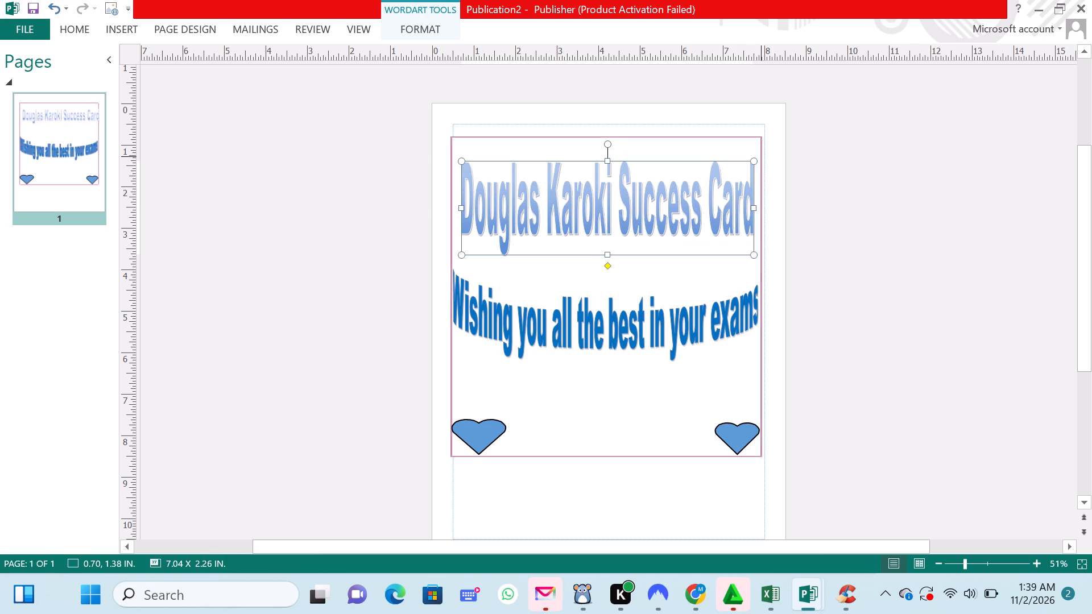
{"action": "left_click_drag", "start_coordinate": [758, 156], "coordinate": [754, 194]}
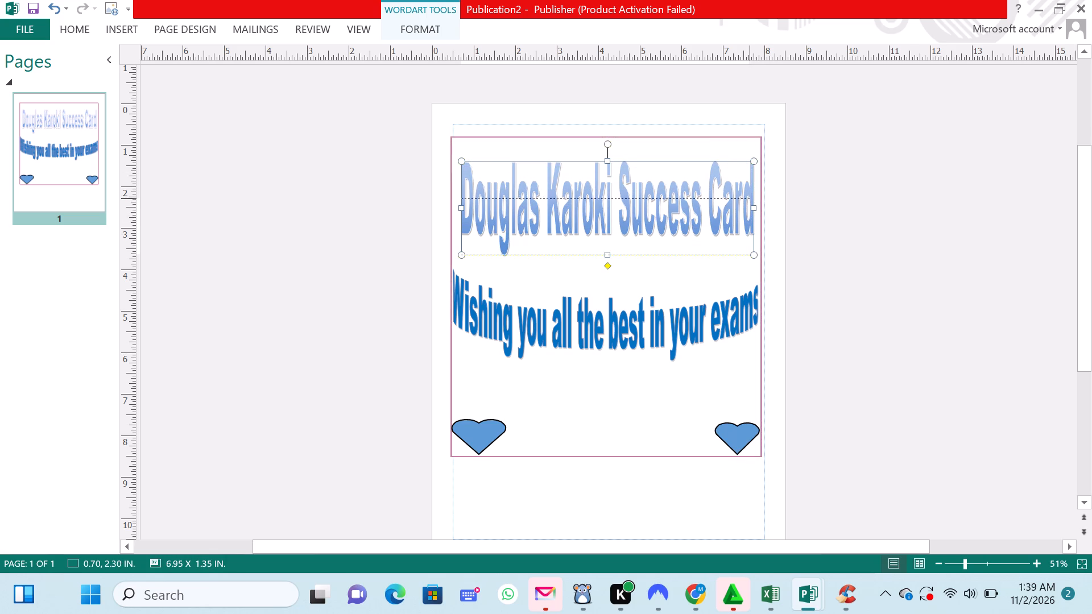
{"action": "left_click_drag", "start_coordinate": [754, 194], "coordinate": [754, 194]}
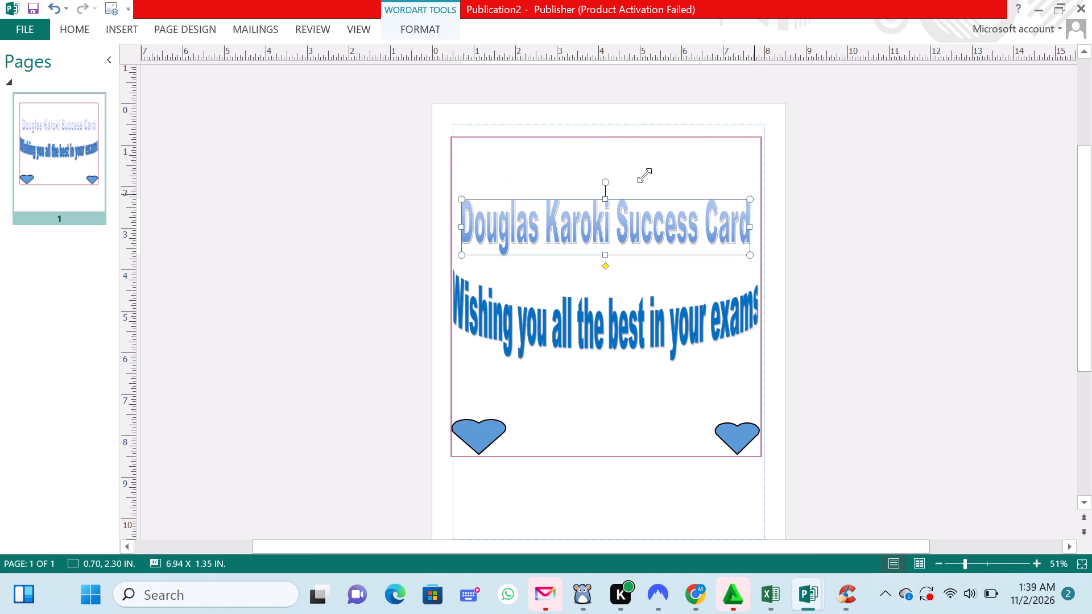
Add a heart in the frame's upper-left corner, starting about 0.50, 0.81 in, and reshape it wider and shorter above the title.
{"action": "left_click", "coordinate": [469, 145]}
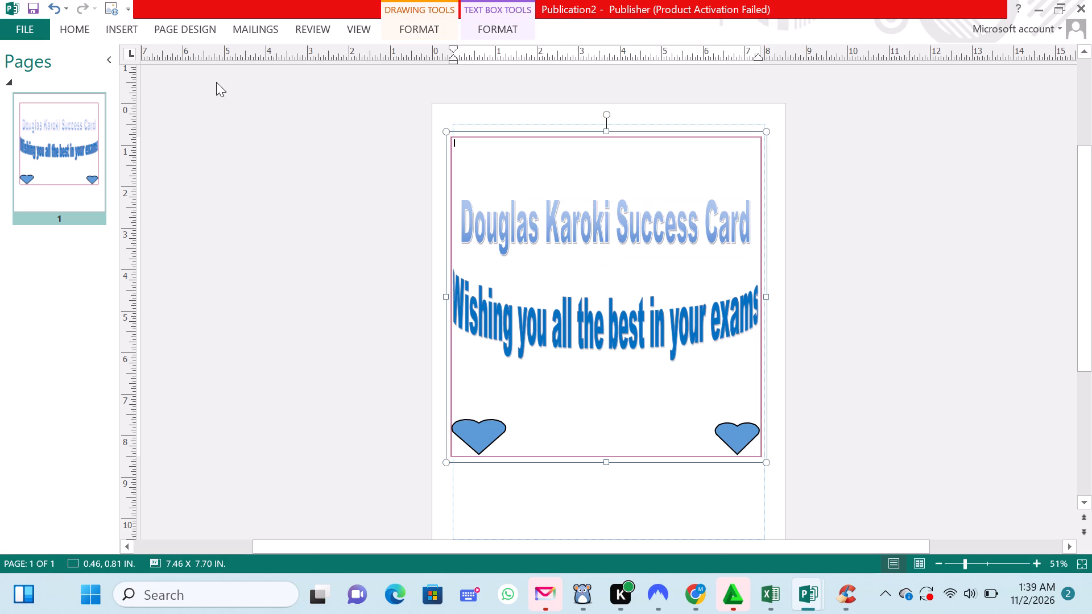
{"action": "left_click", "coordinate": [129, 34]}
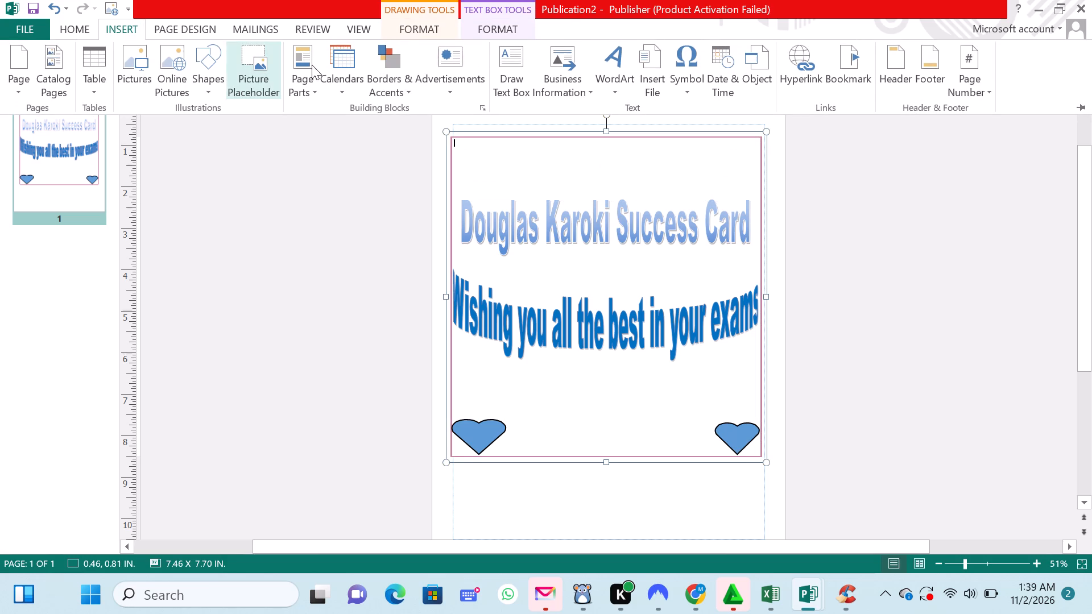
{"action": "left_click", "coordinate": [210, 67]}
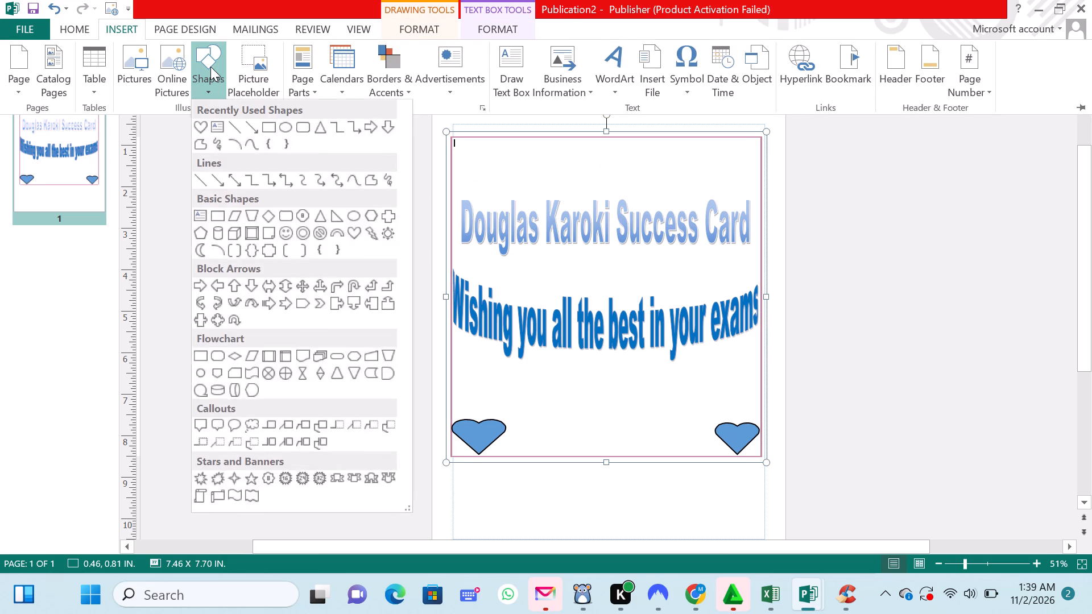
{"action": "left_click", "coordinate": [357, 233]}
{"action": "left_click", "coordinate": [464, 153]}
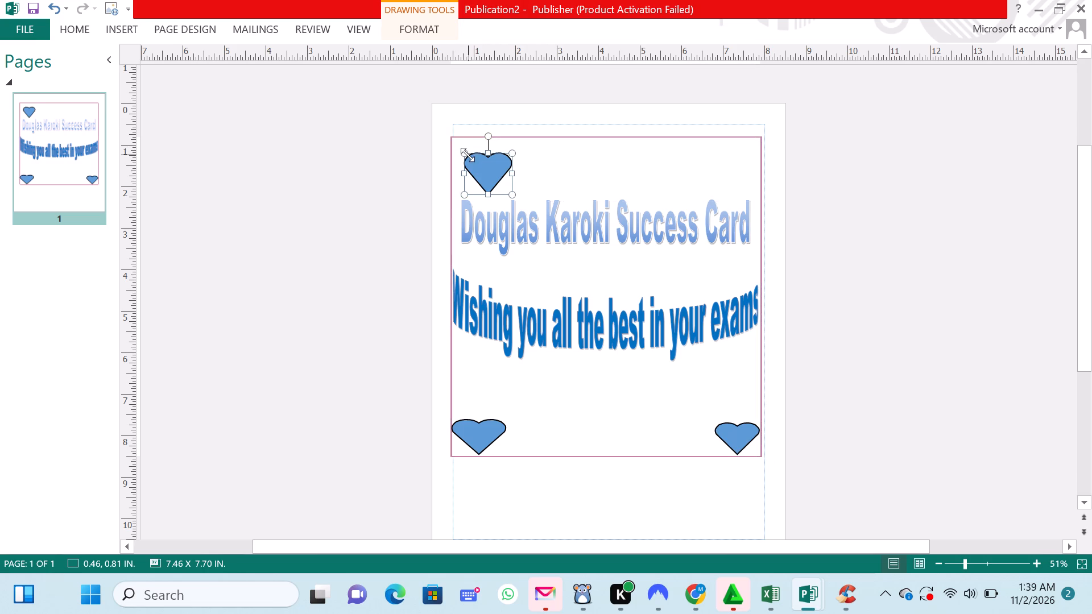
{"action": "left_click_drag", "start_coordinate": [466, 155], "coordinate": [454, 139]}
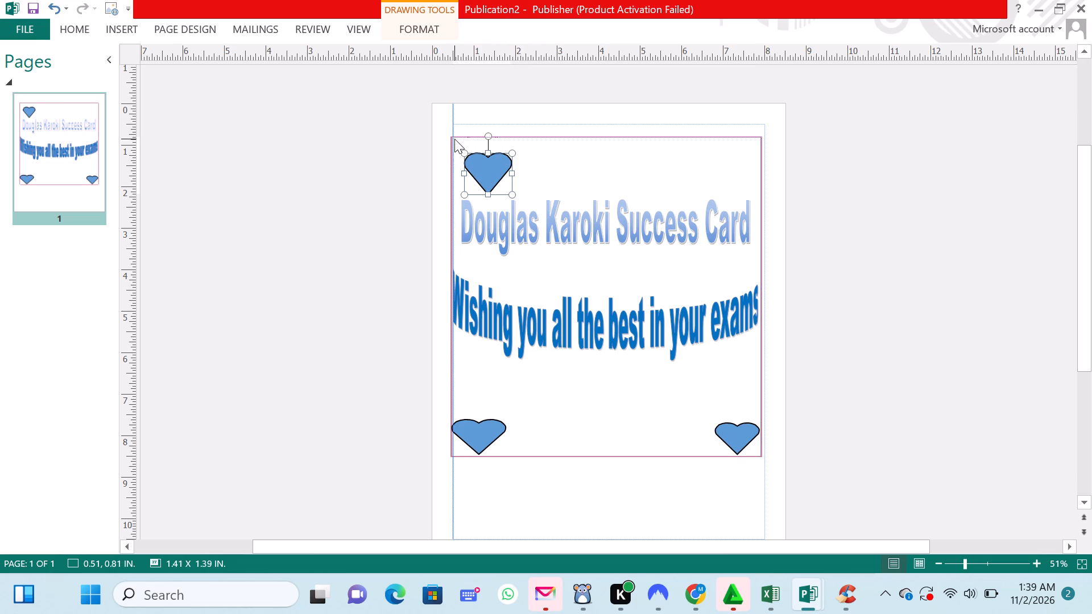
{"action": "left_click", "coordinate": [512, 188]}
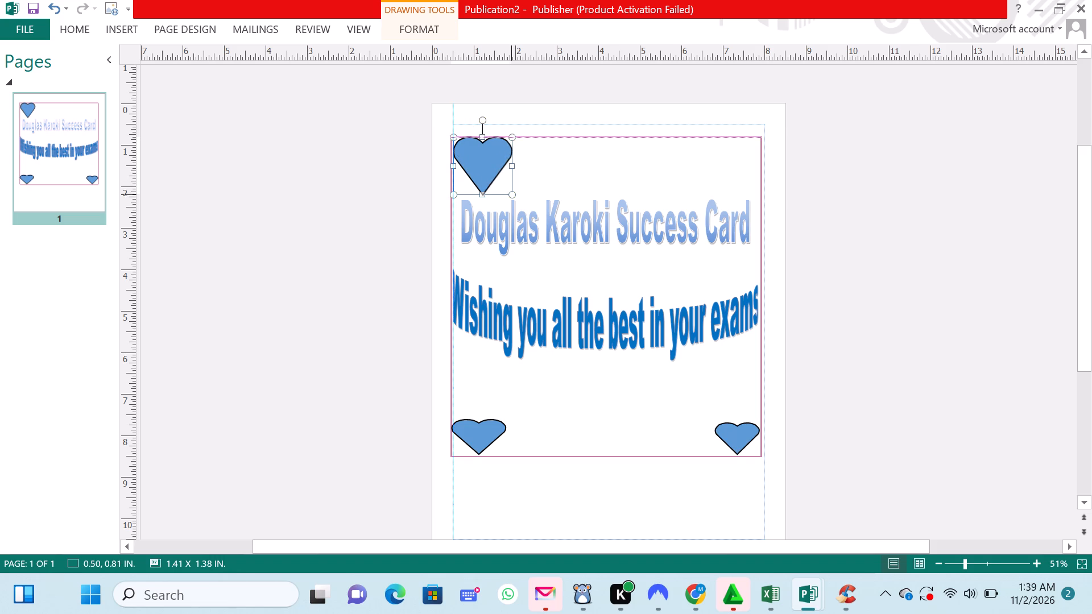
{"action": "left_click_drag", "start_coordinate": [512, 193], "coordinate": [510, 193]}
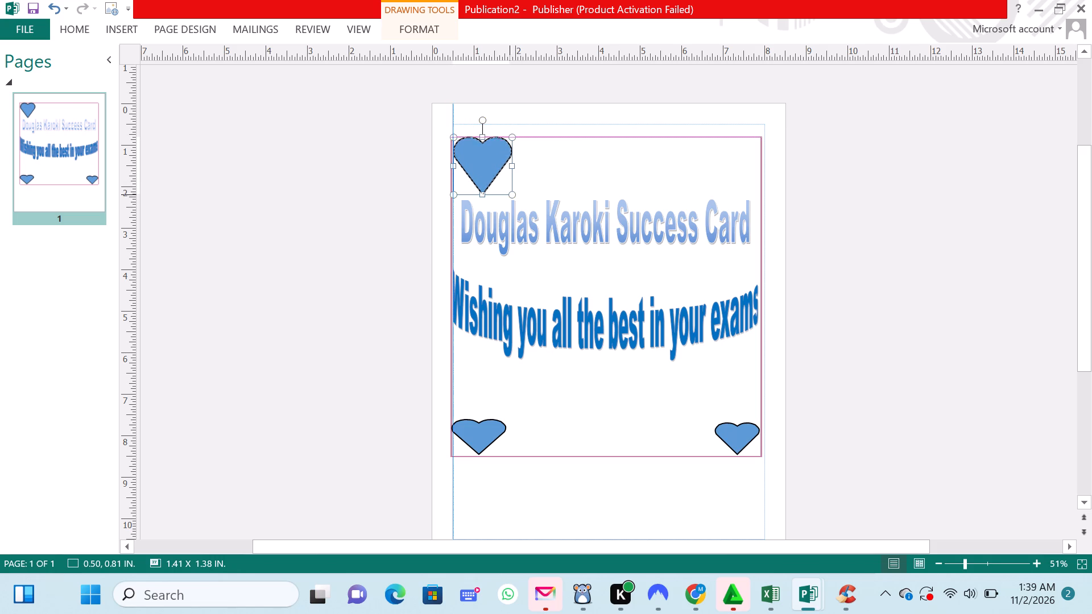
{"action": "left_click_drag", "start_coordinate": [510, 193], "coordinate": [507, 176]}
{"action": "left_click_drag", "start_coordinate": [506, 175], "coordinate": [526, 177]}
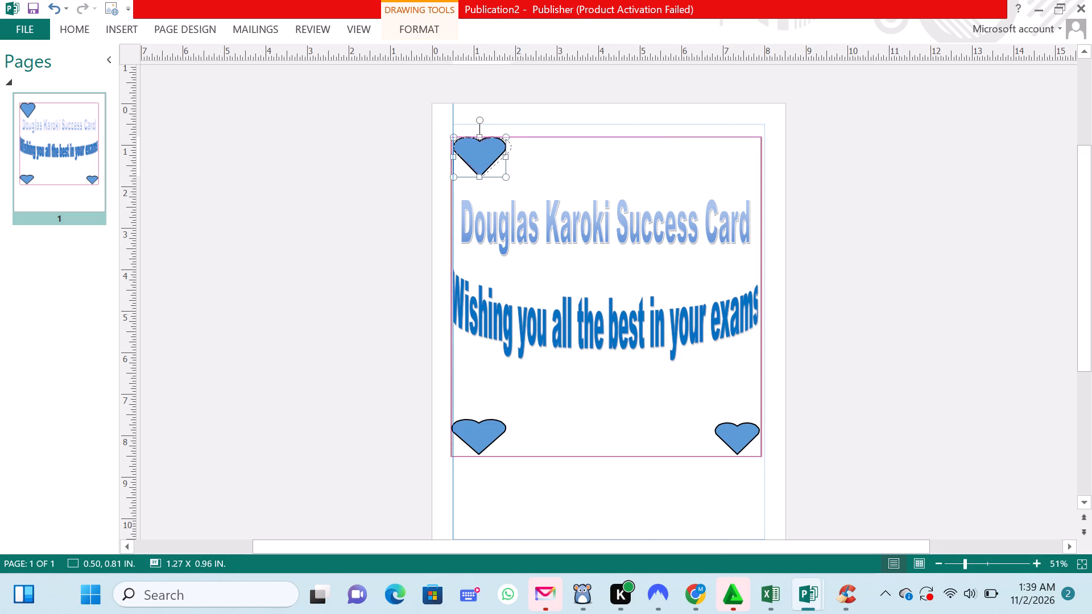
{"action": "left_click_drag", "start_coordinate": [526, 177], "coordinate": [528, 178]}
Add a heart in the frame's upper-right corner, starting about 6.71, 0.88 in and sized about 1.18 x 0.97 in.
{"action": "left_click", "coordinate": [743, 150]}
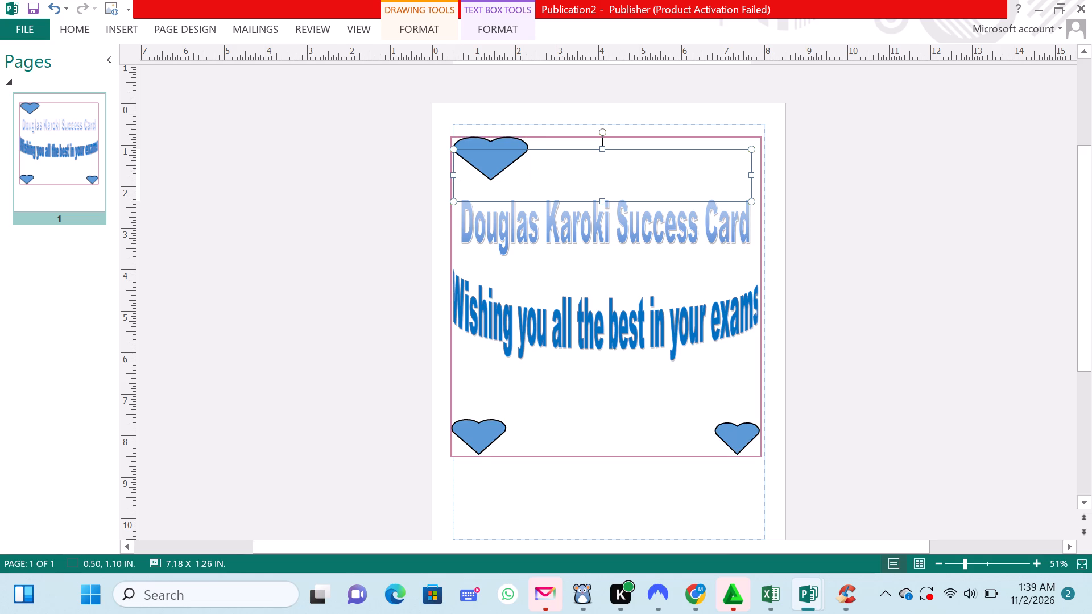
{"action": "left_click", "coordinate": [130, 22]}
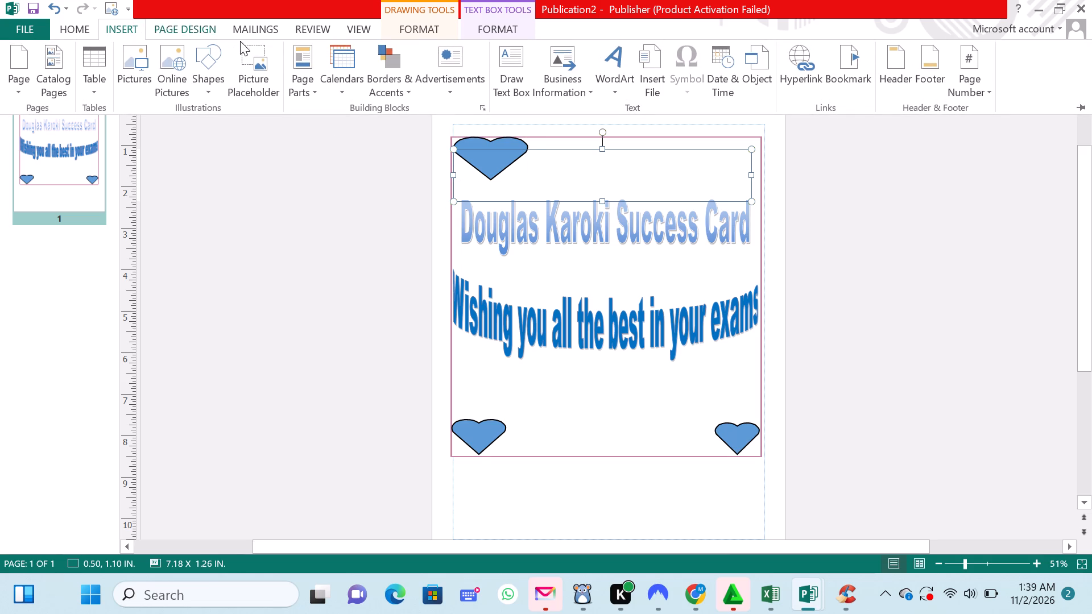
{"action": "left_click", "coordinate": [213, 65]}
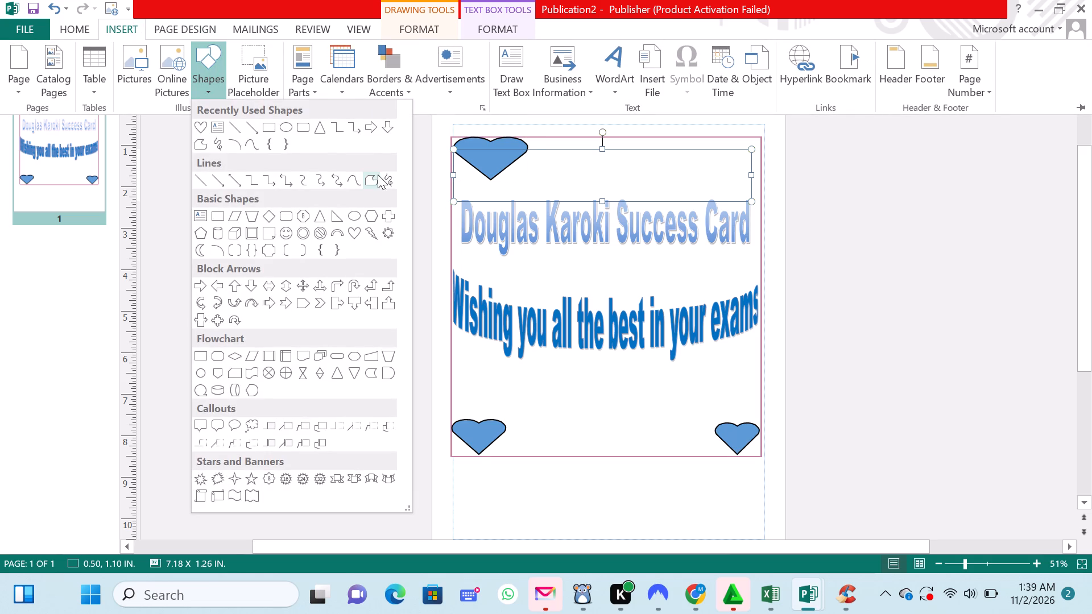
{"action": "left_click", "coordinate": [358, 231]}
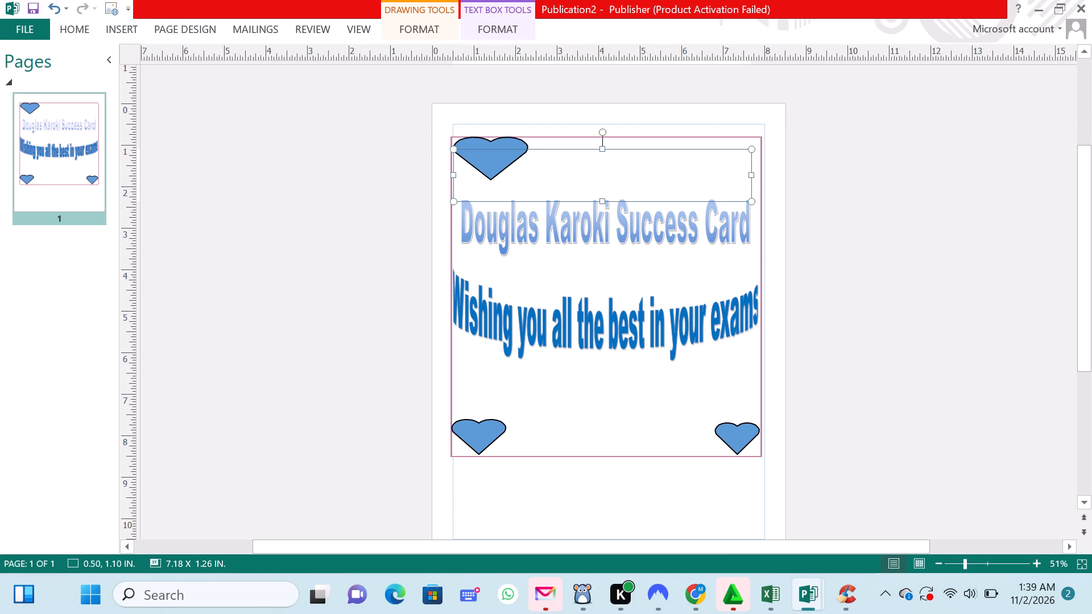
{"action": "left_click", "coordinate": [741, 157]}
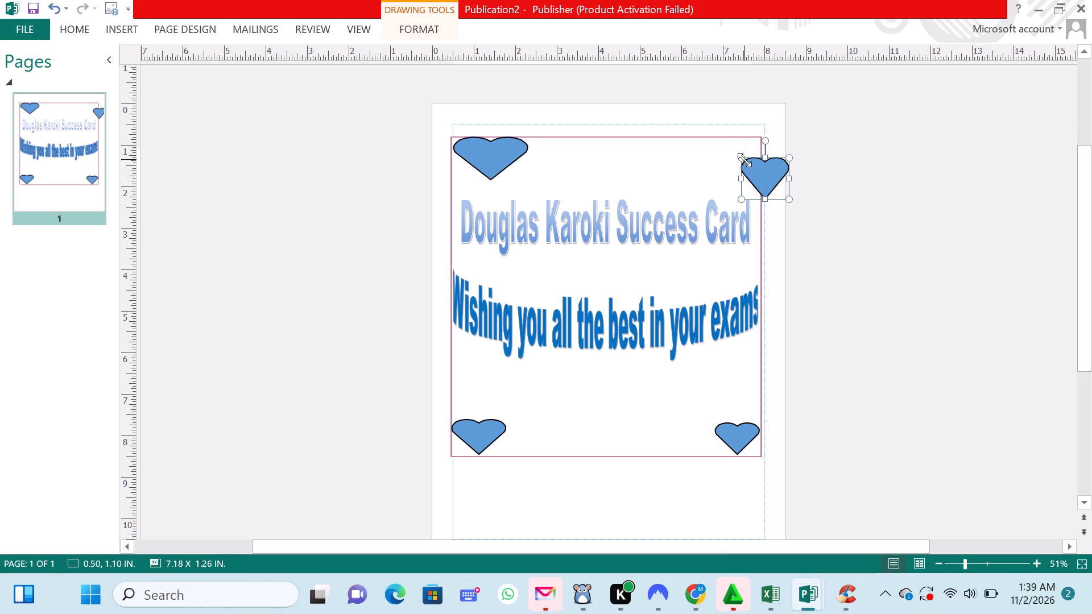
{"action": "left_click_drag", "start_coordinate": [744, 160], "coordinate": [715, 140]}
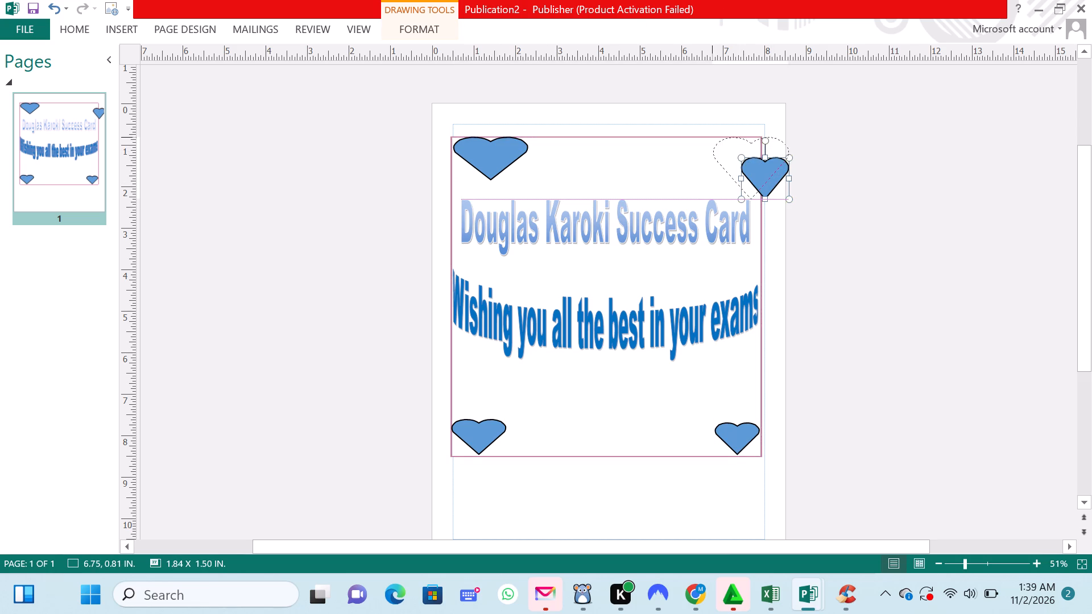
{"action": "left_click_drag", "start_coordinate": [715, 140], "coordinate": [714, 139]}
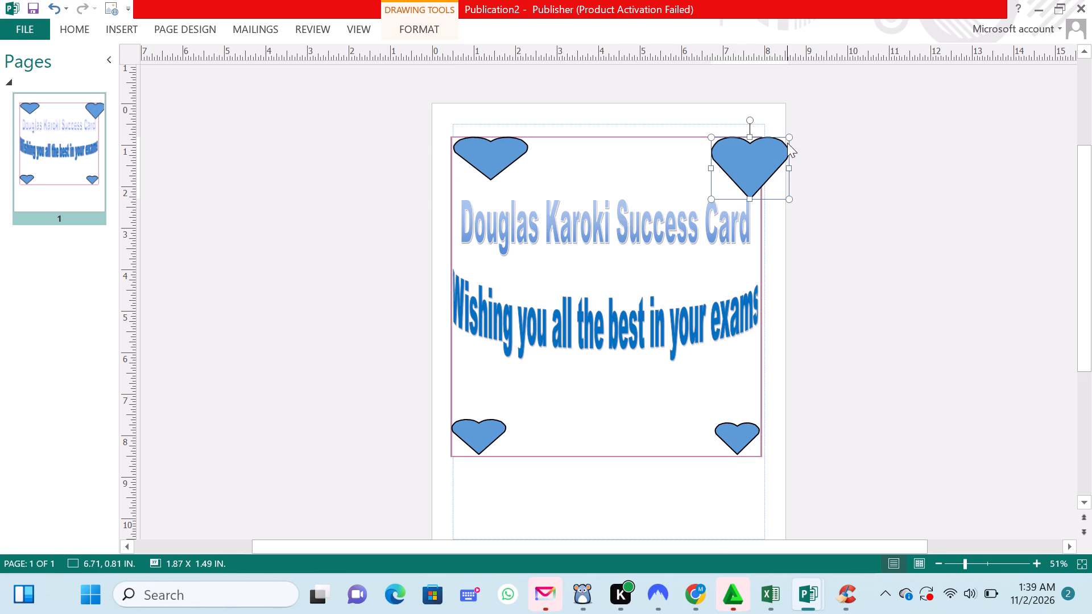
{"action": "left_click_drag", "start_coordinate": [787, 138], "coordinate": [763, 150]}
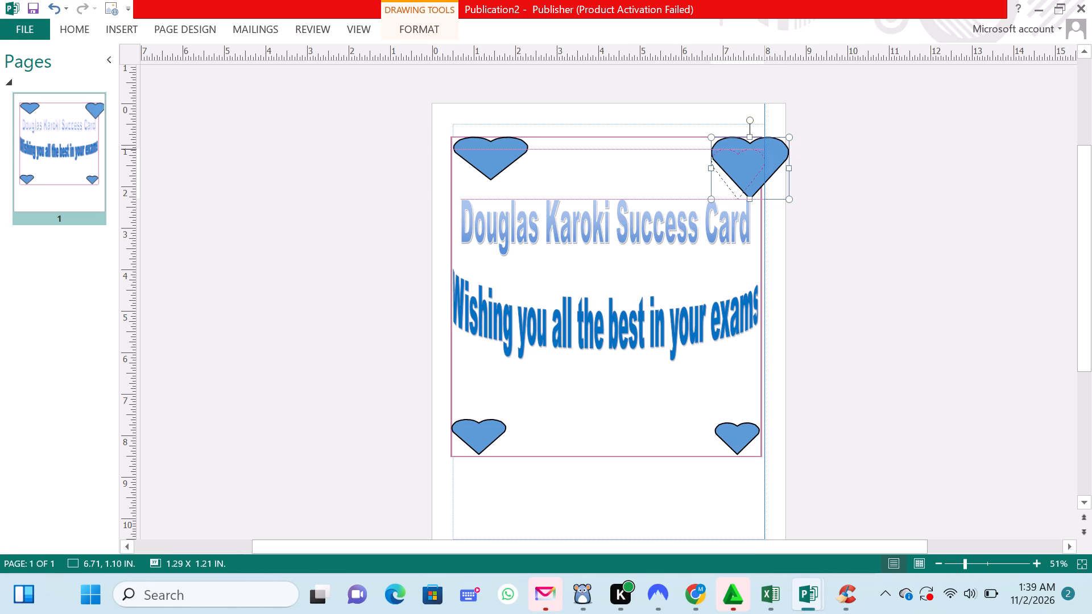
{"action": "left_click_drag", "start_coordinate": [763, 150], "coordinate": [763, 141]}
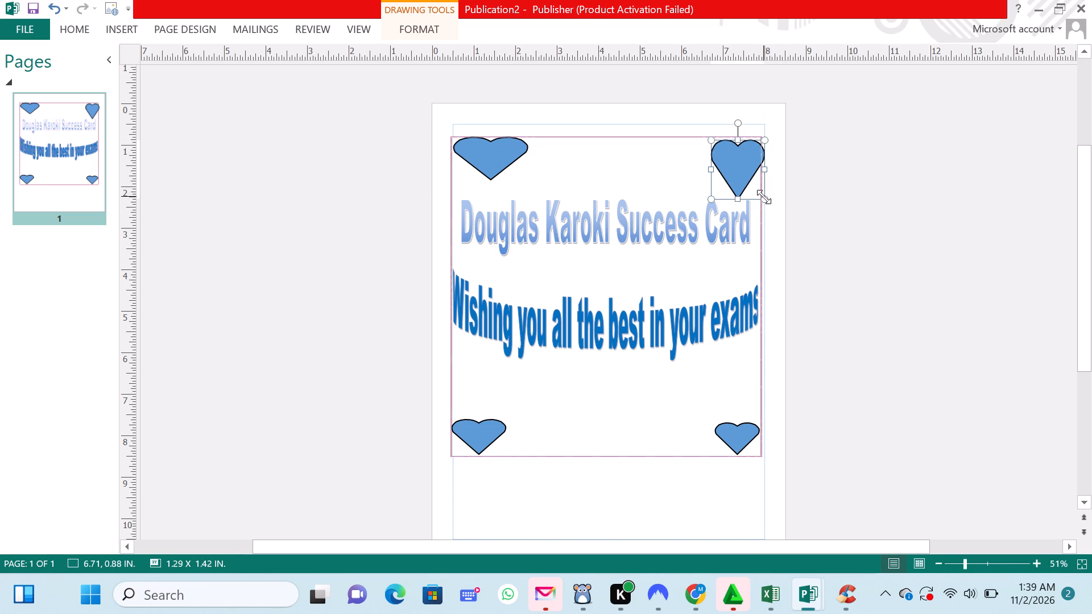
{"action": "left_click_drag", "start_coordinate": [765, 199], "coordinate": [760, 181]}
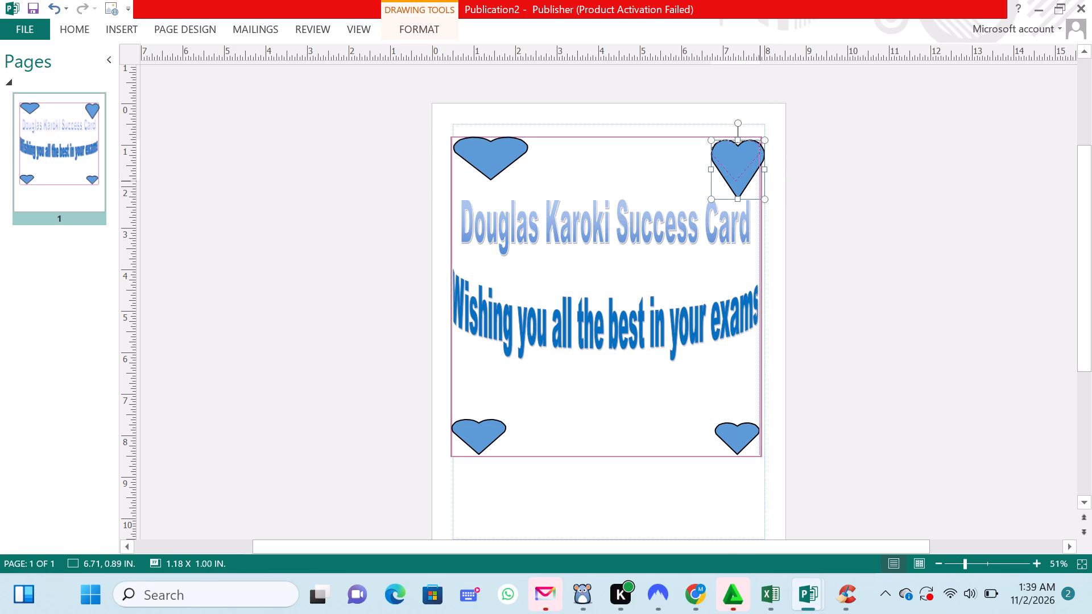
{"action": "left_click_drag", "start_coordinate": [760, 181], "coordinate": [760, 180]}
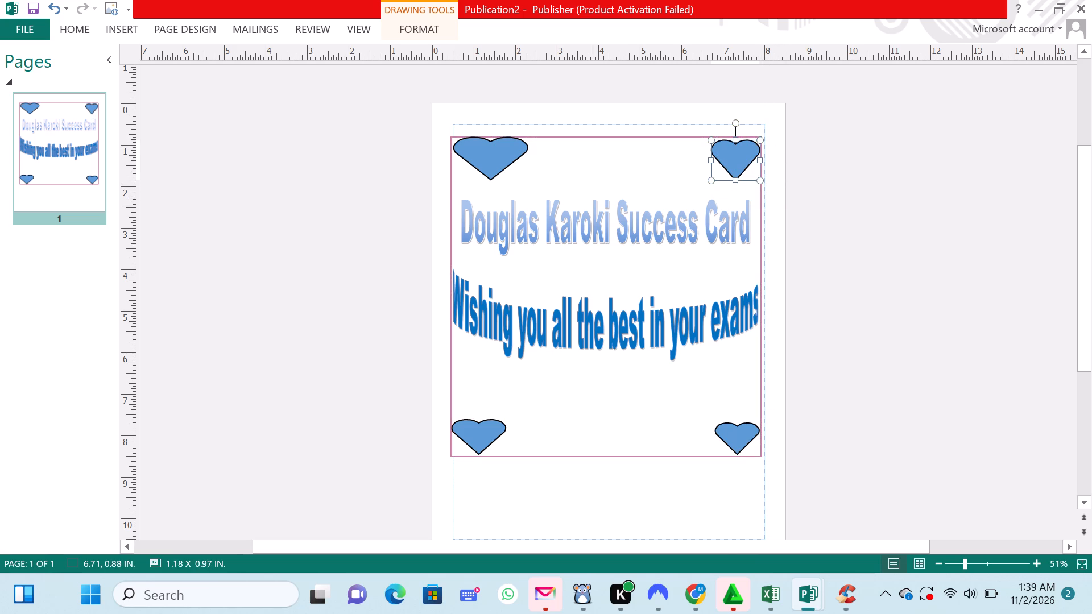
Resize the upper-left heart to about 1.37 x 0.97 in, keeping it in the frame's corner.
{"action": "left_click", "coordinate": [508, 152]}
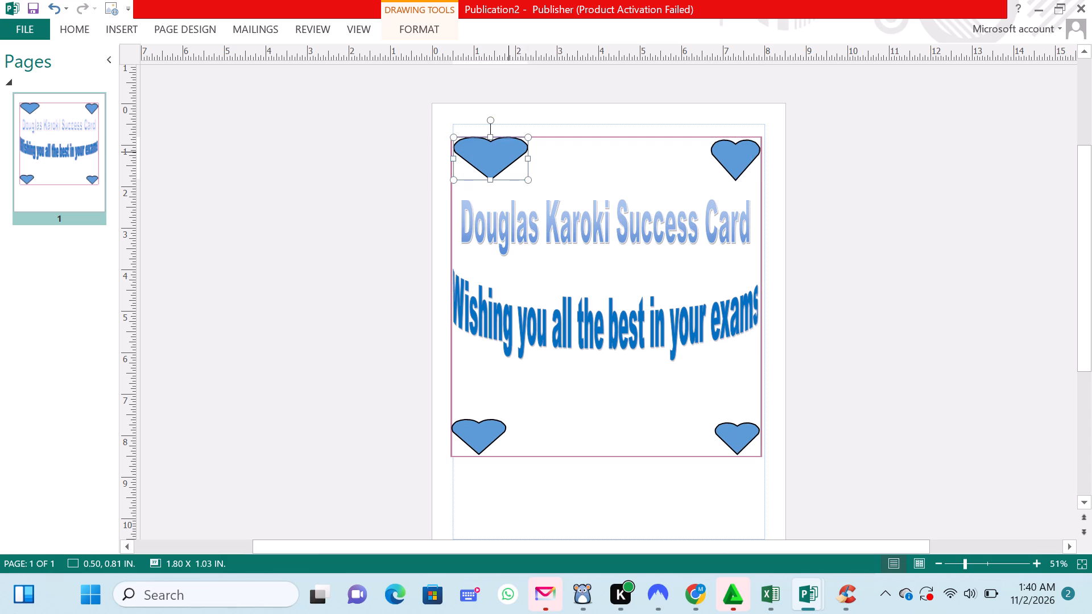
{"action": "left_click_drag", "start_coordinate": [527, 182], "coordinate": [511, 168]}
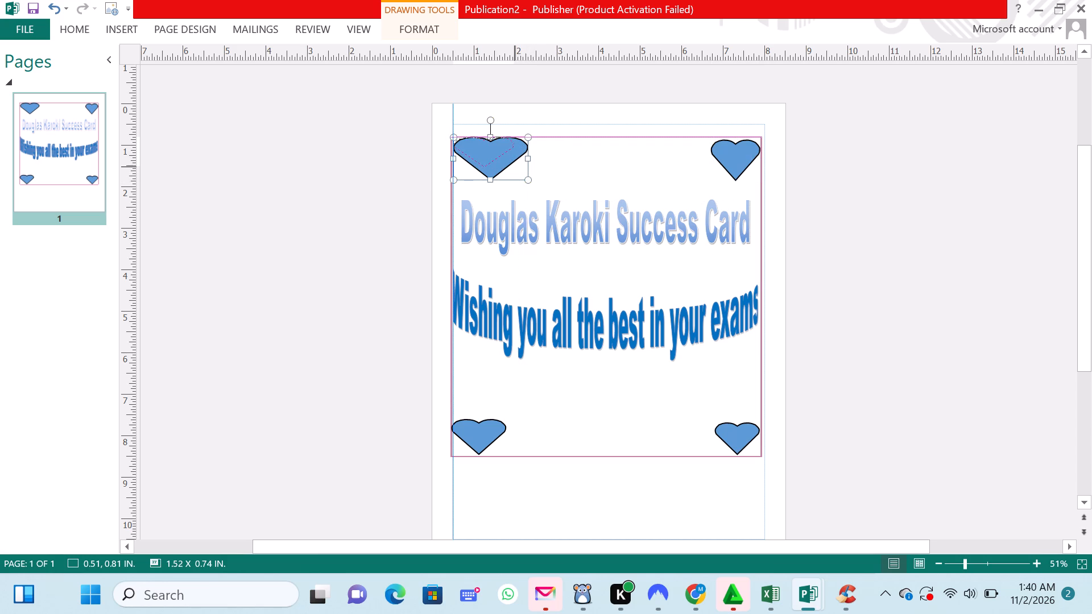
{"action": "left_click_drag", "start_coordinate": [511, 168], "coordinate": [510, 168]}
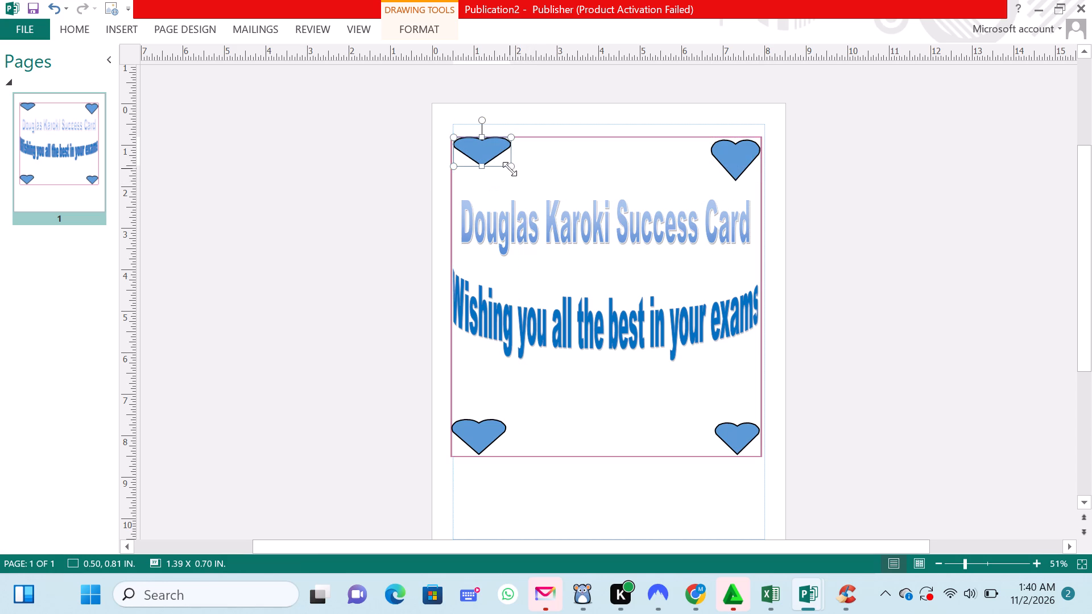
{"action": "left_click_drag", "start_coordinate": [511, 165], "coordinate": [511, 174]}
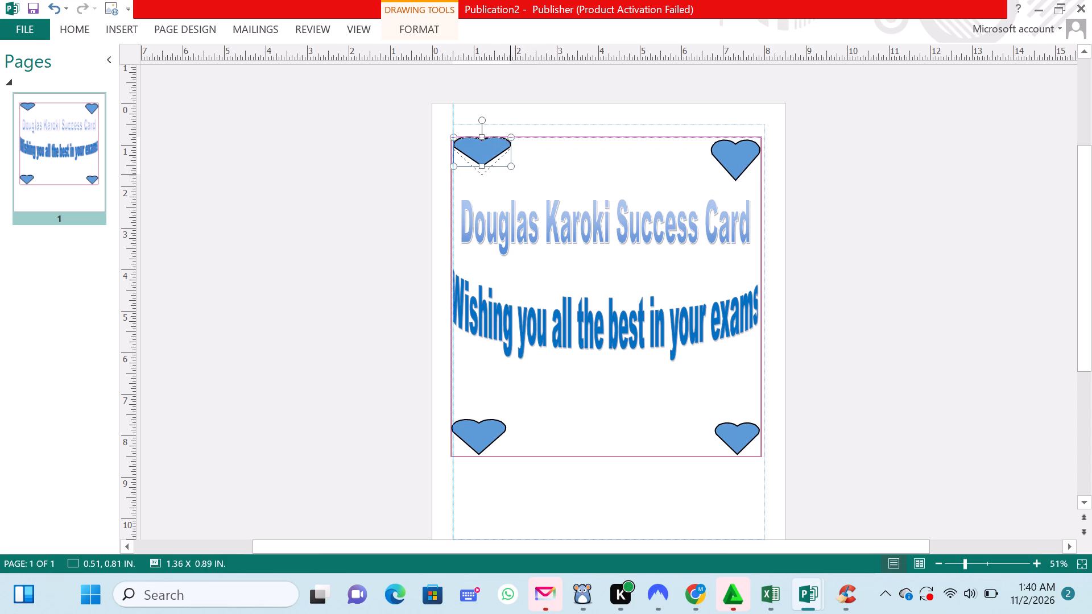
{"action": "left_click_drag", "start_coordinate": [511, 174], "coordinate": [511, 177]}
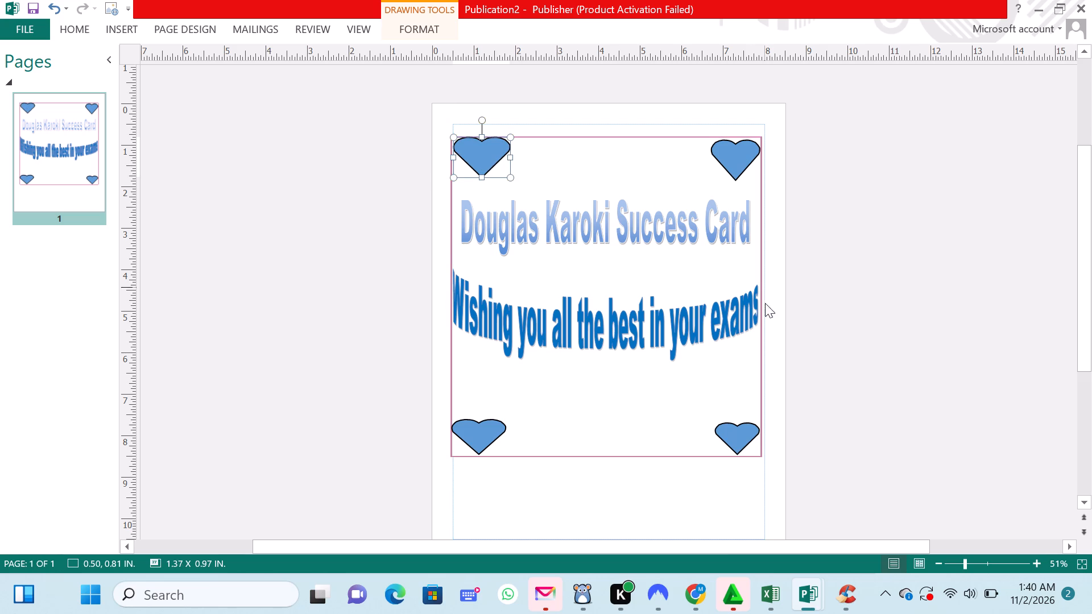
Make the lower hearts taller, resizing the lower-right one to about 1.16 x 1.09 in and the lower-left one to about 1.31 x 1.05 in.
{"action": "left_click", "coordinate": [734, 428]}
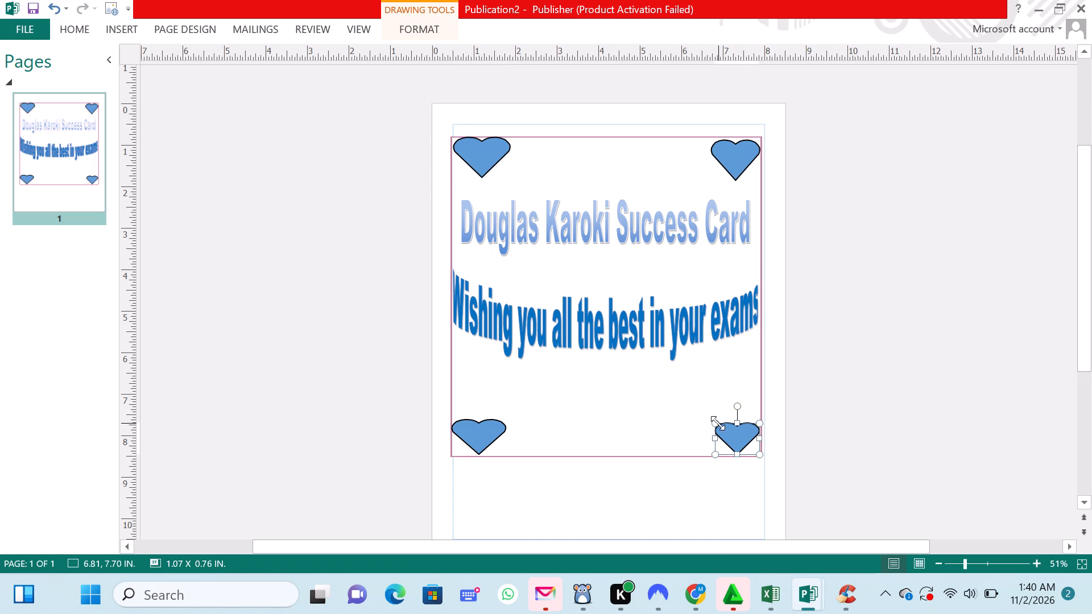
{"action": "left_click_drag", "start_coordinate": [717, 422], "coordinate": [713, 408]}
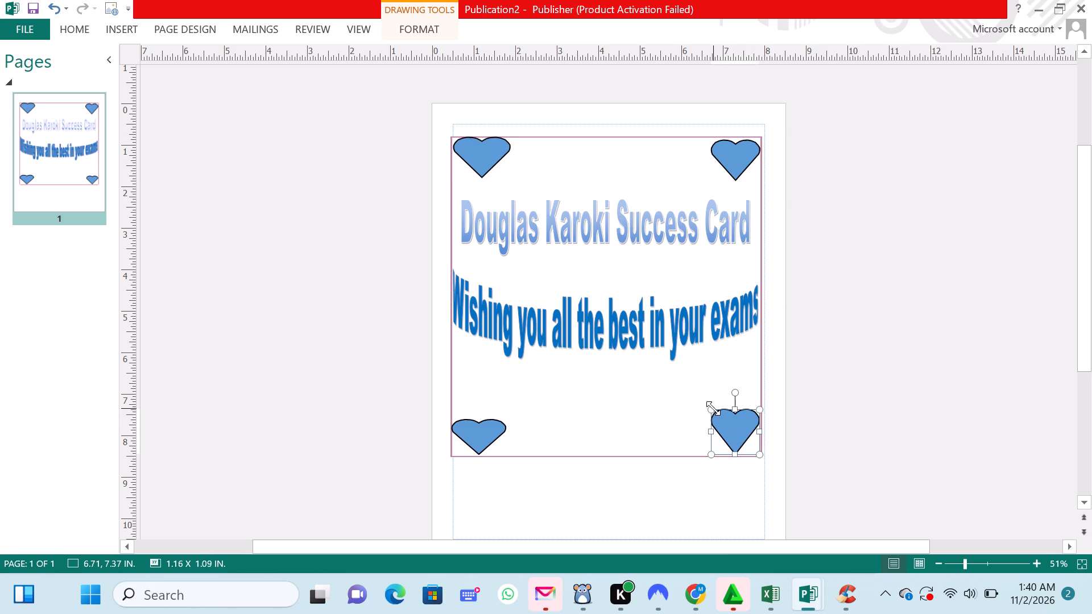
{"action": "left_click", "coordinate": [464, 421]}
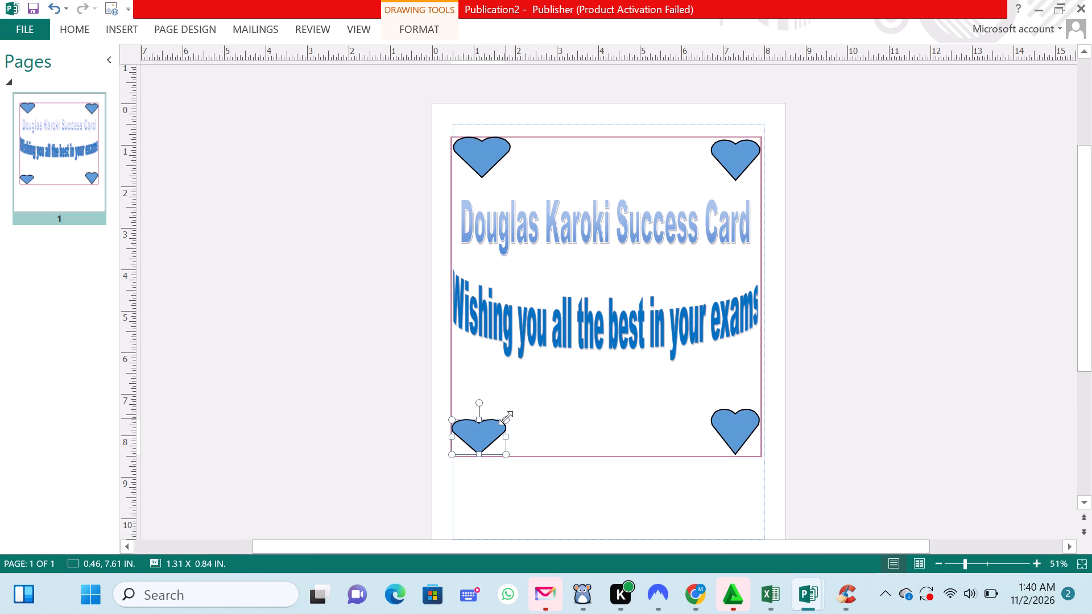
{"action": "left_click_drag", "start_coordinate": [506, 418], "coordinate": [506, 409]}
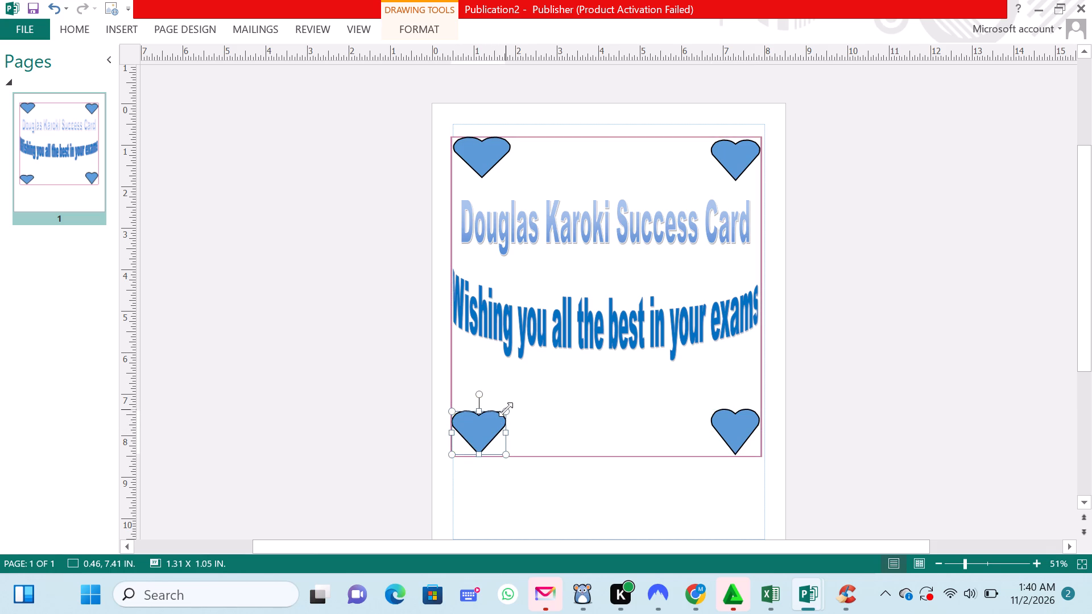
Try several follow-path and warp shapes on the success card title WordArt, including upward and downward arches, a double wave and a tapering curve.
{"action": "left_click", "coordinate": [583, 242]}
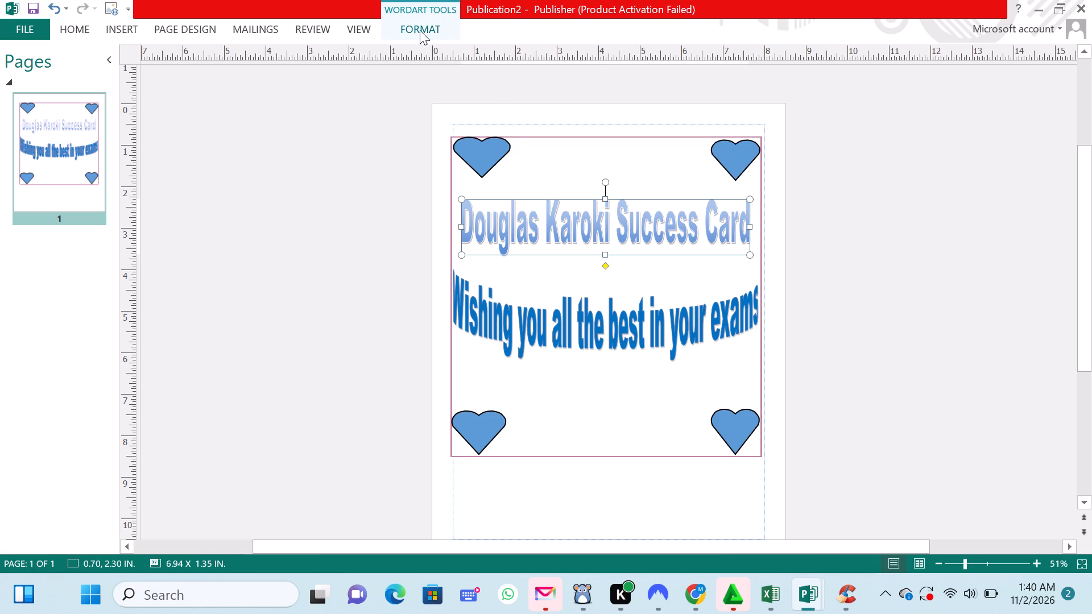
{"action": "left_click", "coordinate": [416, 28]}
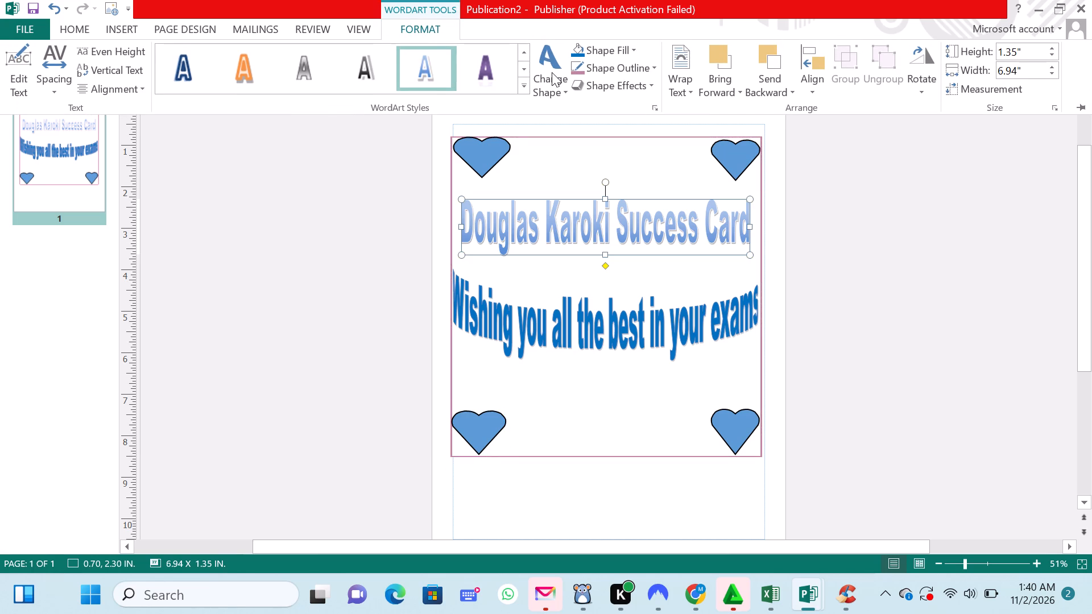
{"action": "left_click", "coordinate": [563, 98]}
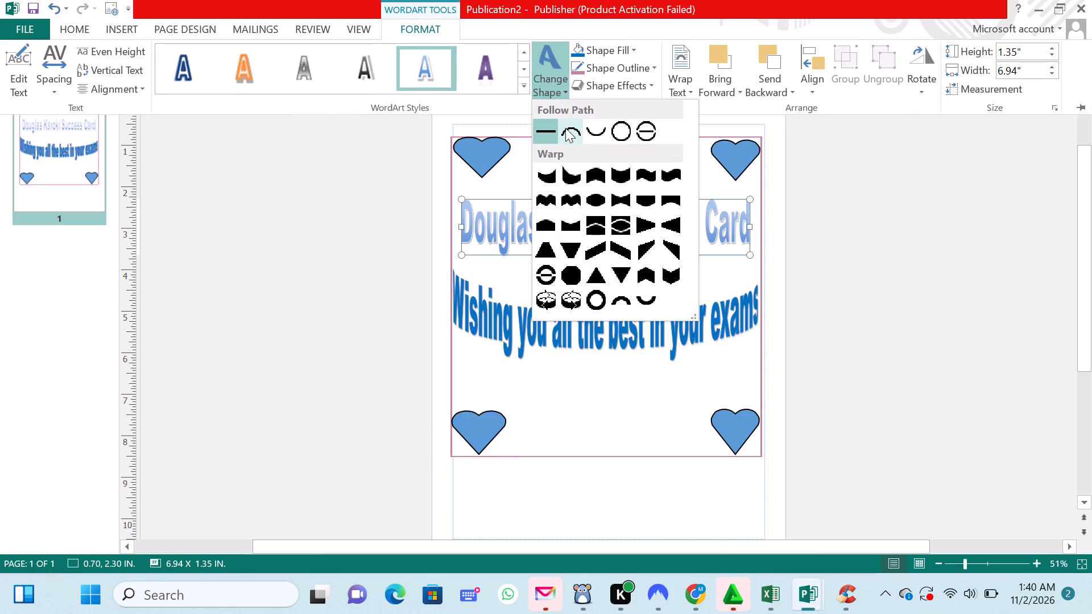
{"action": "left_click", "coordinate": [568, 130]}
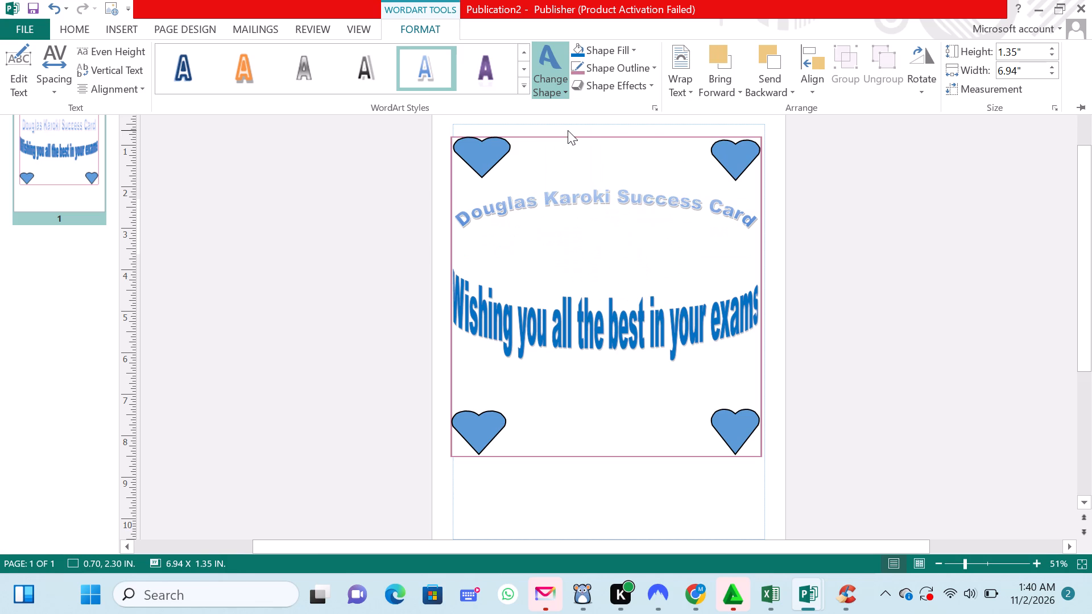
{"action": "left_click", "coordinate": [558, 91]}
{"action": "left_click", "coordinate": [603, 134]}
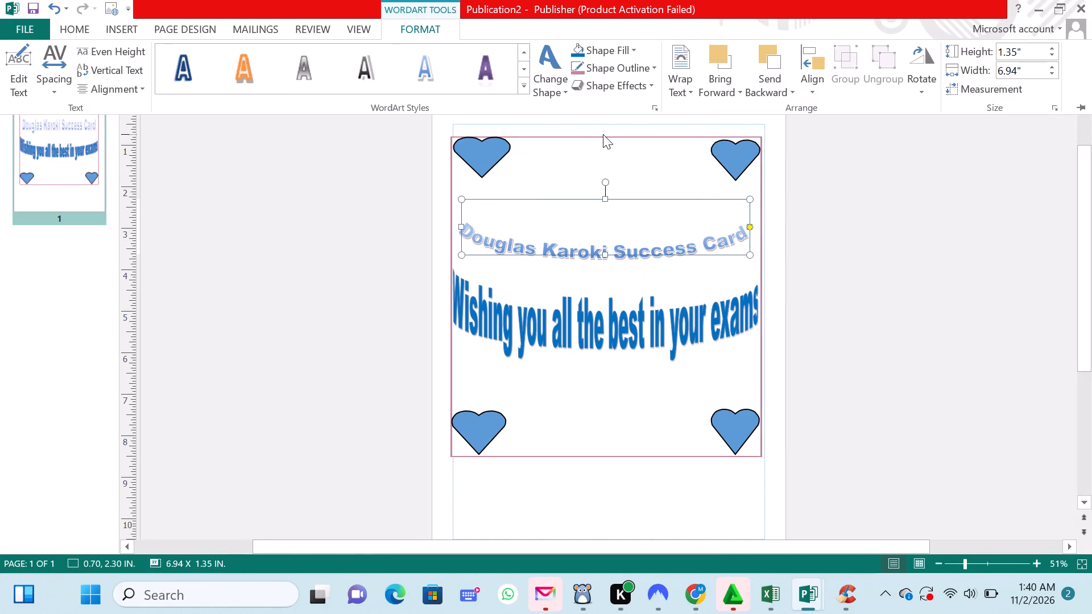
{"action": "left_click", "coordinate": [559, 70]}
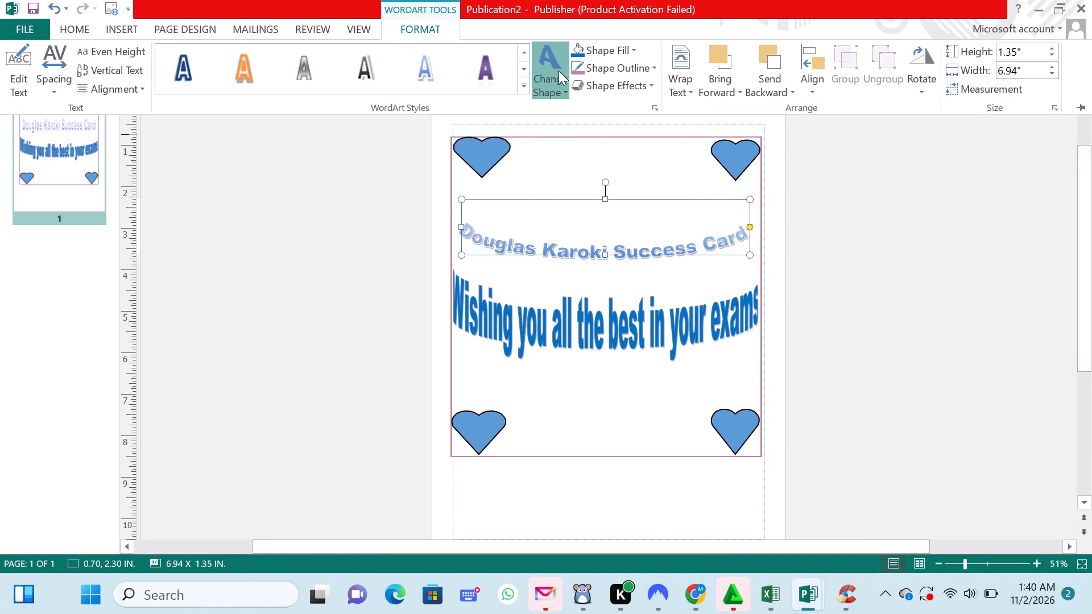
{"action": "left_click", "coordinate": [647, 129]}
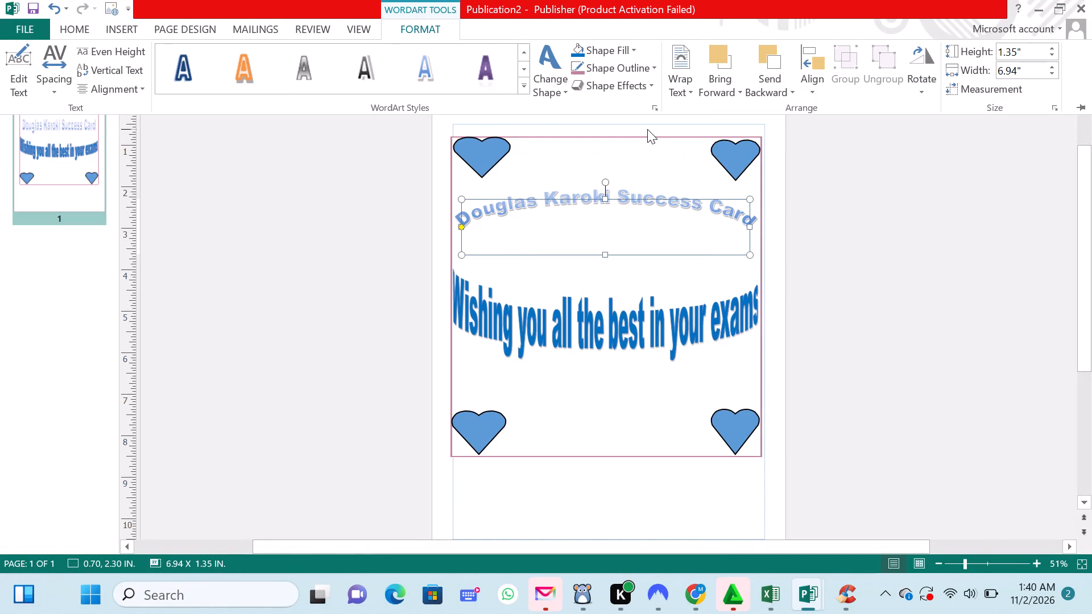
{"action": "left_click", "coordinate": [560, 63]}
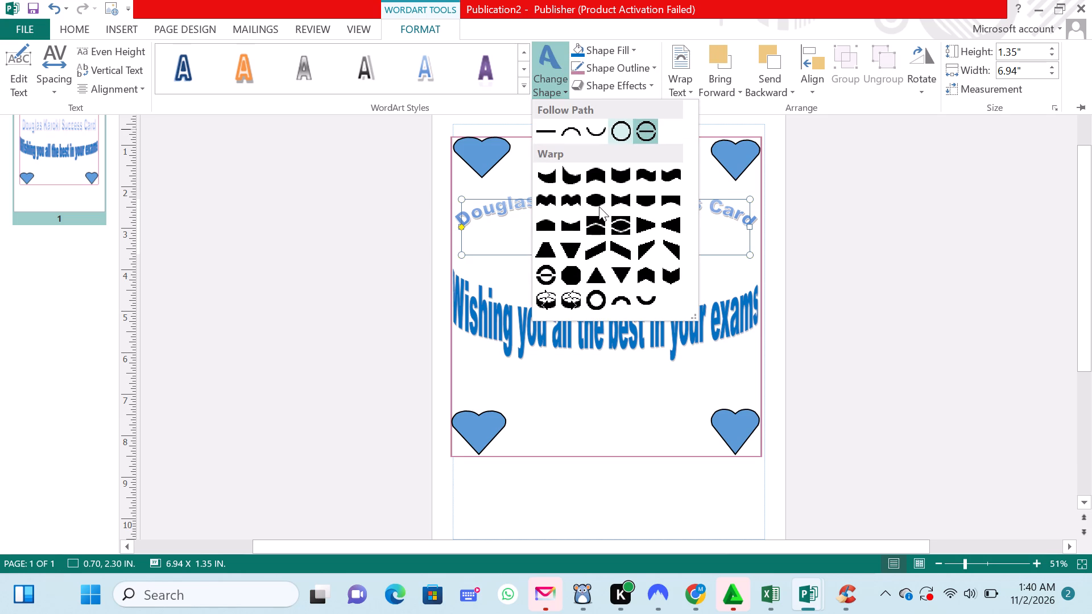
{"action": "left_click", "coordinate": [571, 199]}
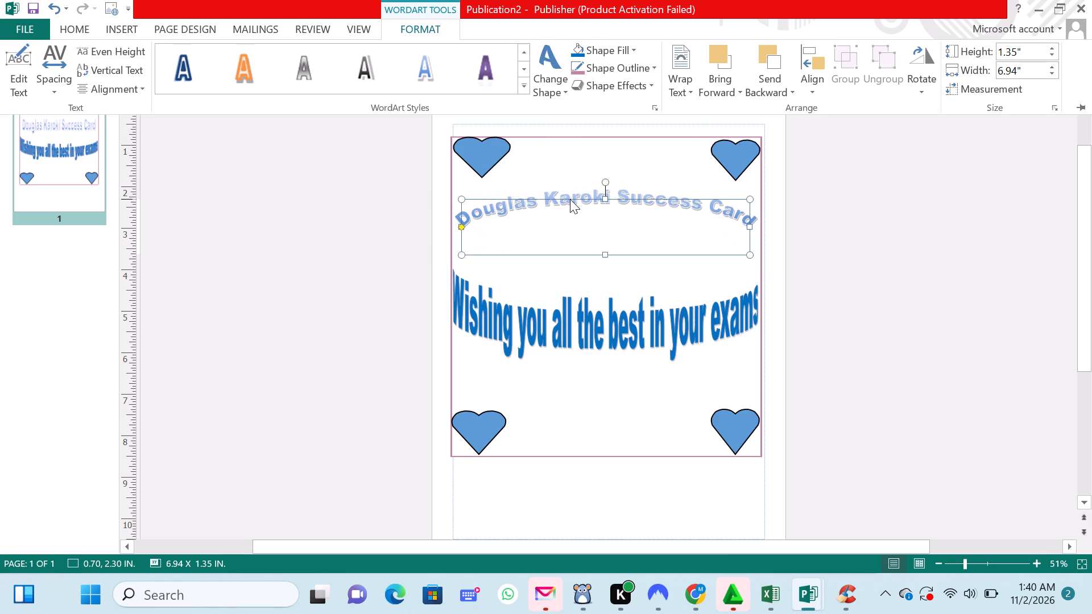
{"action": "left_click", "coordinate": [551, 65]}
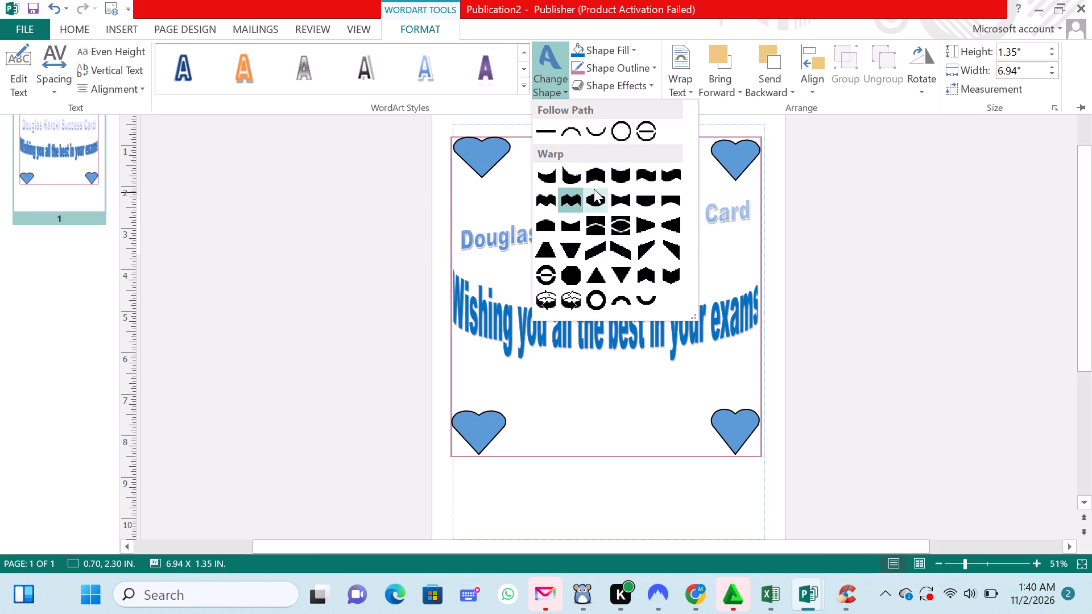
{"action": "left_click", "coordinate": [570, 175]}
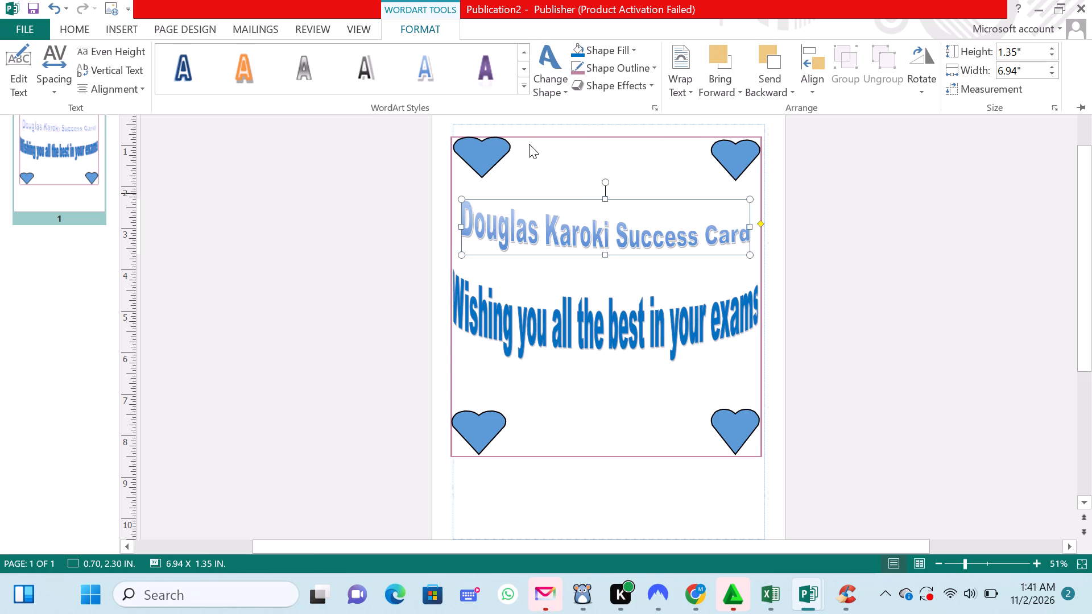
Apply the purple reflected WordArt style to the success card title and change its fill to the standard blue.
{"action": "left_click", "coordinate": [485, 64]}
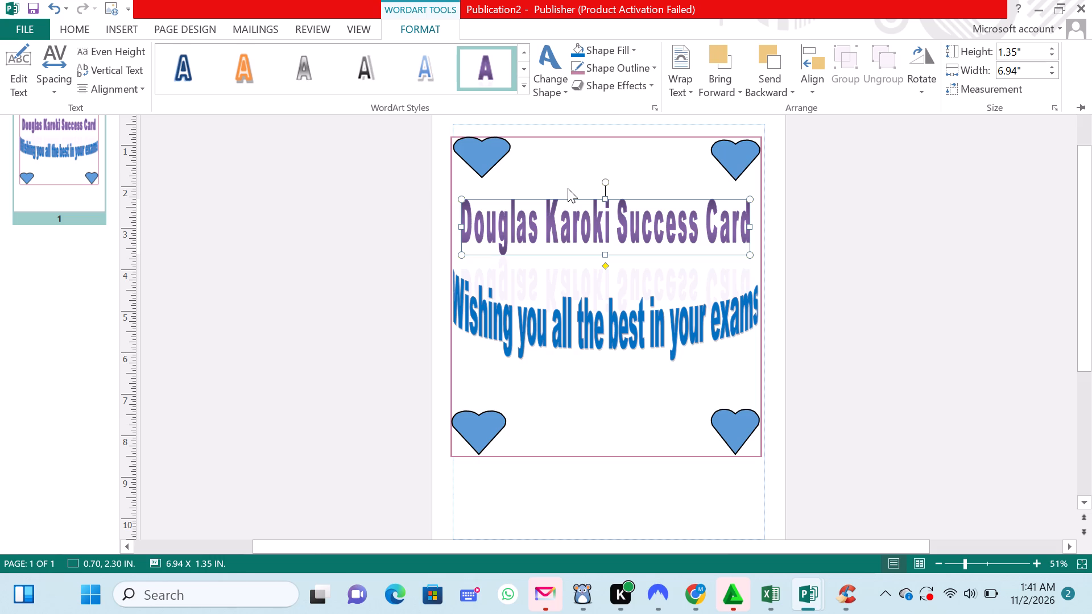
{"action": "left_click", "coordinate": [638, 43]}
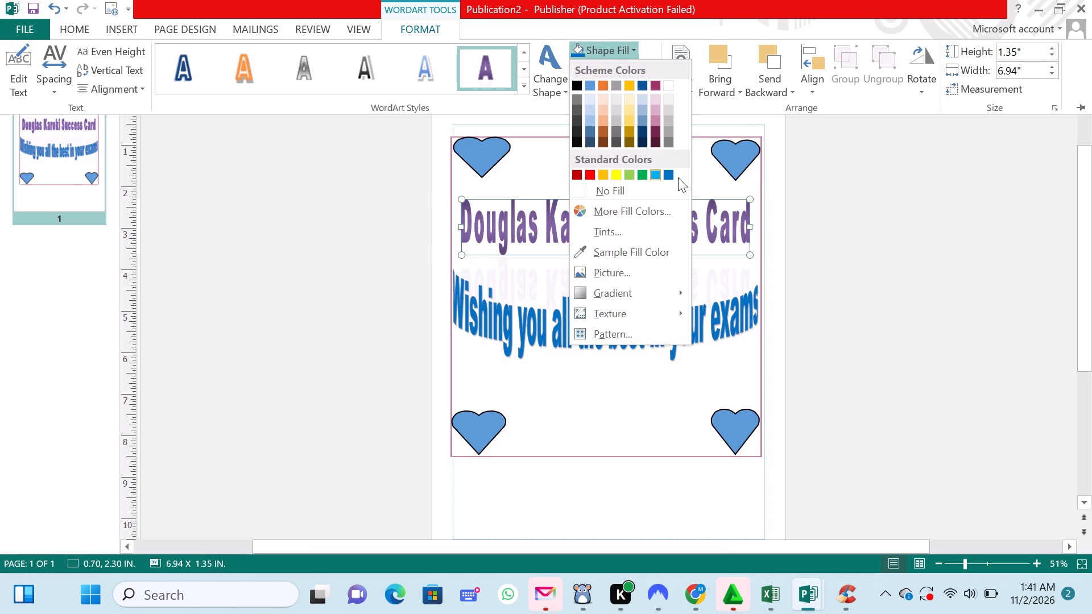
{"action": "left_click", "coordinate": [678, 177]}
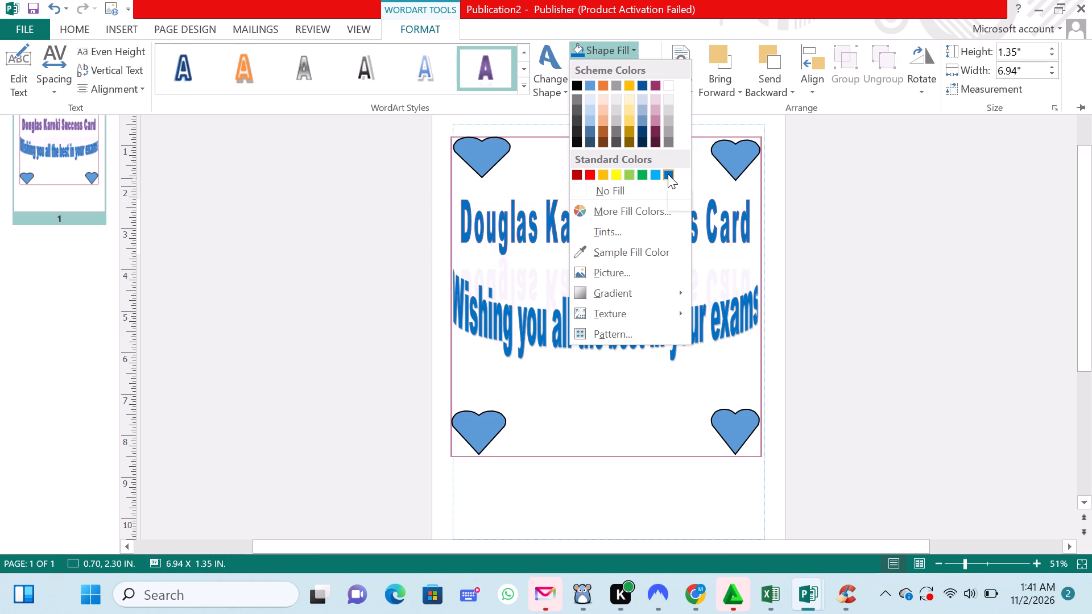
{"action": "left_click", "coordinate": [668, 174]}
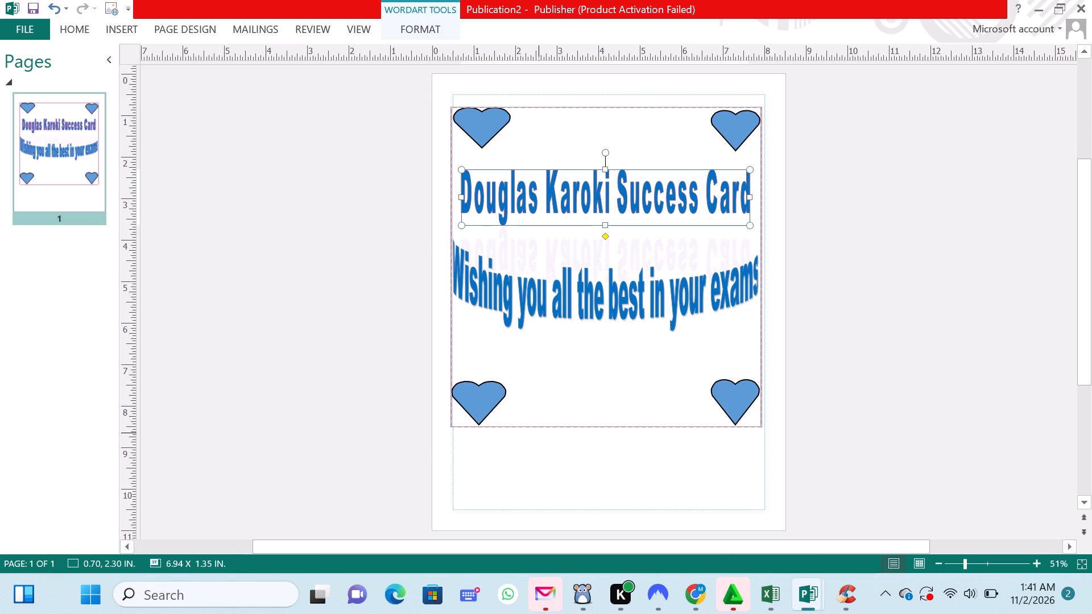
Insert a tiny heart shape, about 0.09 x 0.09 in, midway between the success card title and the exam wishes.
{"action": "left_click", "coordinate": [589, 243]}
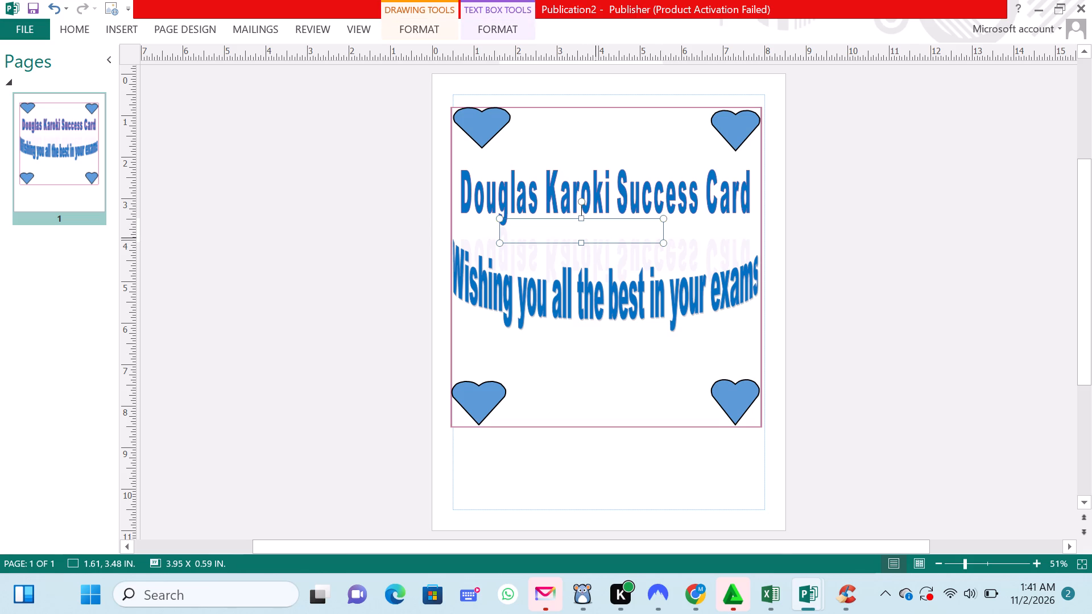
{"action": "left_click", "coordinate": [125, 27]}
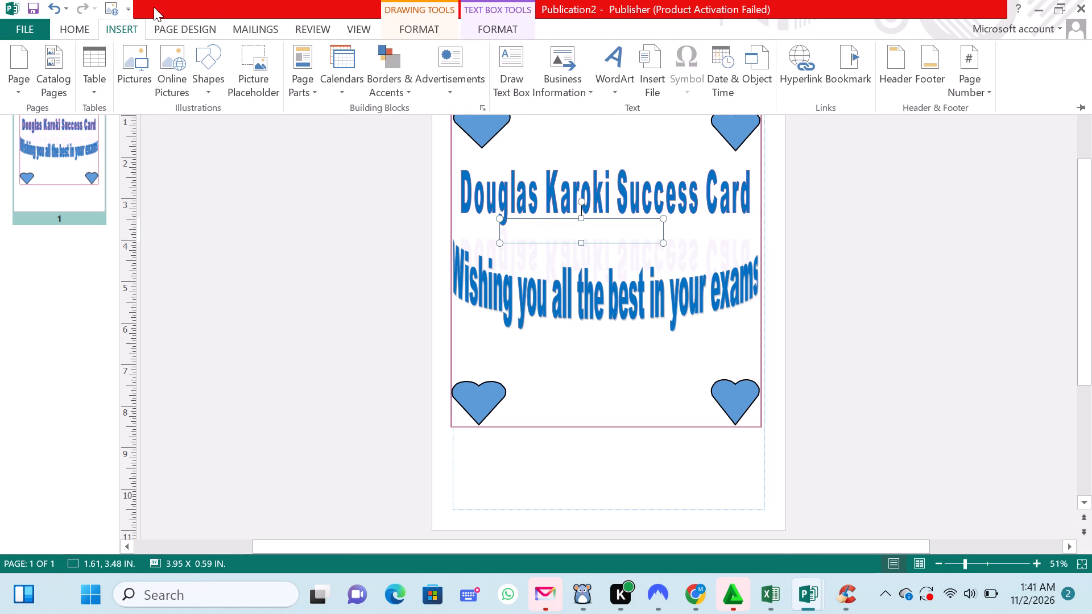
{"action": "left_click", "coordinate": [203, 80]}
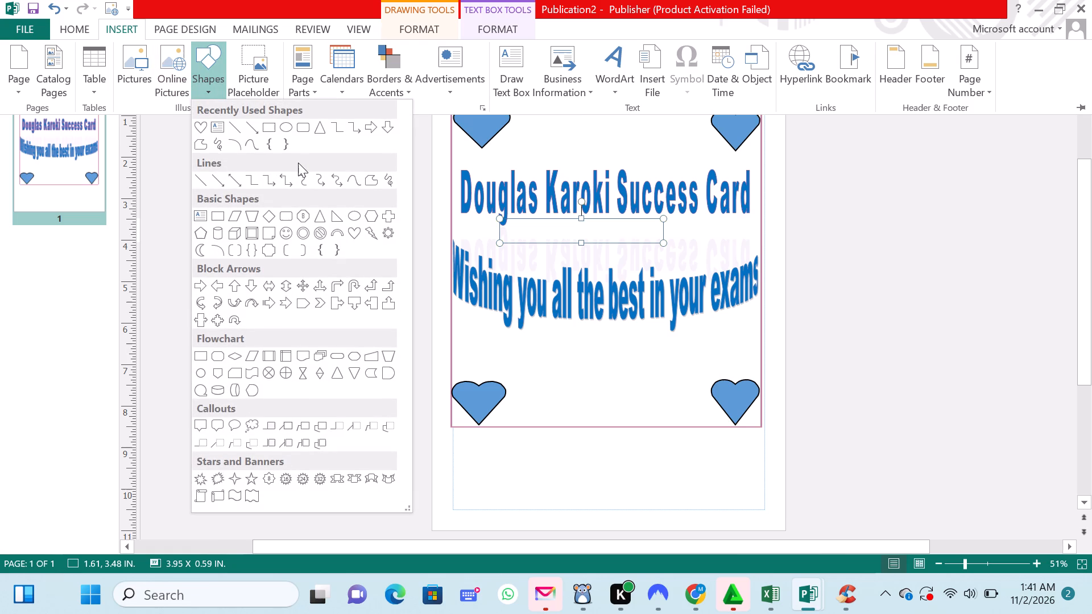
{"action": "left_click", "coordinate": [356, 226]}
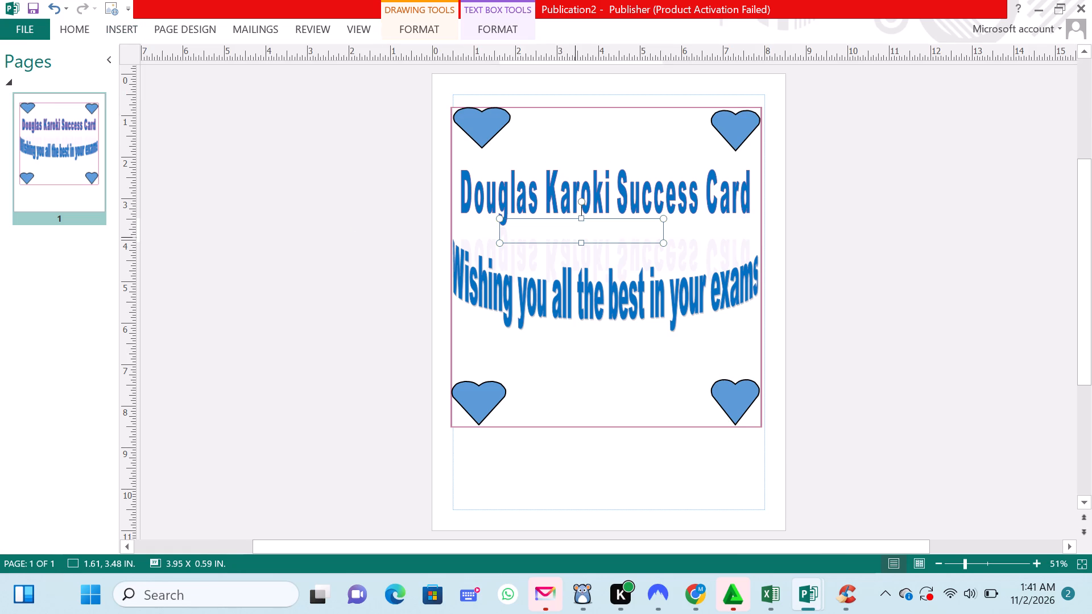
{"action": "left_click", "coordinate": [584, 241]}
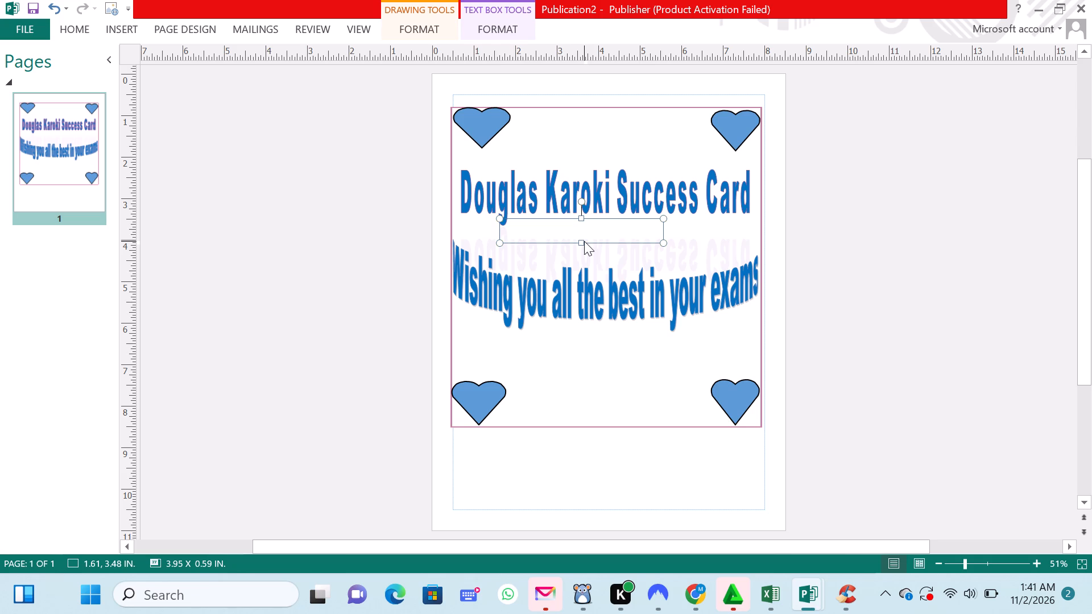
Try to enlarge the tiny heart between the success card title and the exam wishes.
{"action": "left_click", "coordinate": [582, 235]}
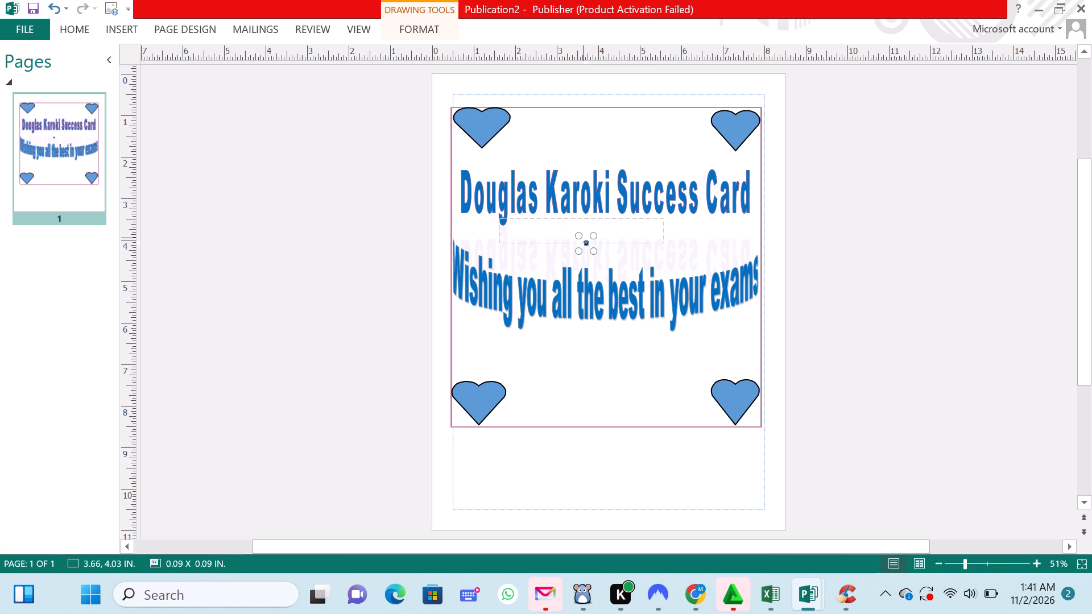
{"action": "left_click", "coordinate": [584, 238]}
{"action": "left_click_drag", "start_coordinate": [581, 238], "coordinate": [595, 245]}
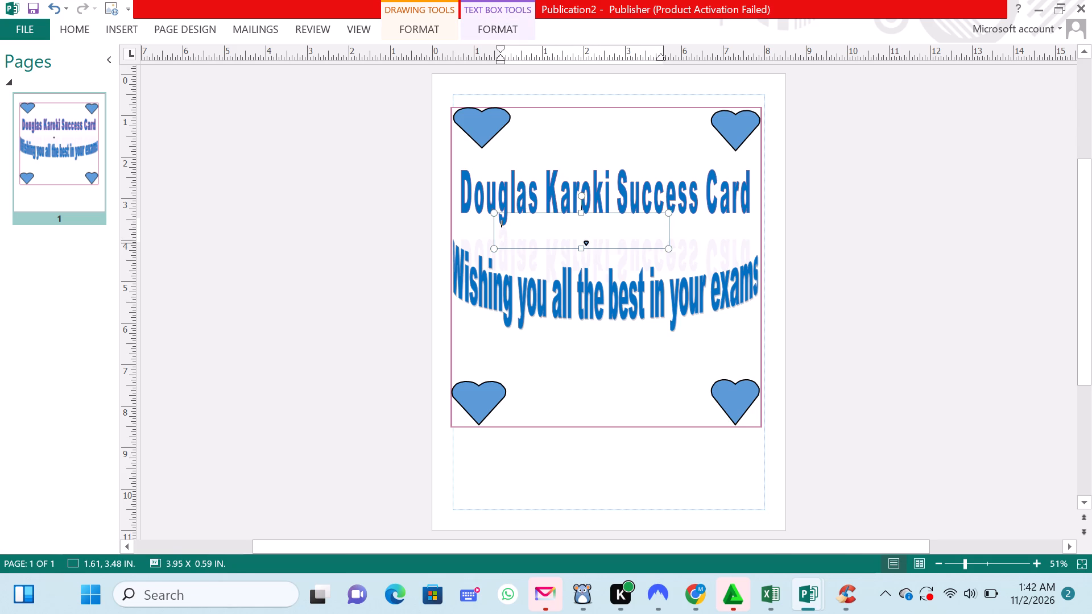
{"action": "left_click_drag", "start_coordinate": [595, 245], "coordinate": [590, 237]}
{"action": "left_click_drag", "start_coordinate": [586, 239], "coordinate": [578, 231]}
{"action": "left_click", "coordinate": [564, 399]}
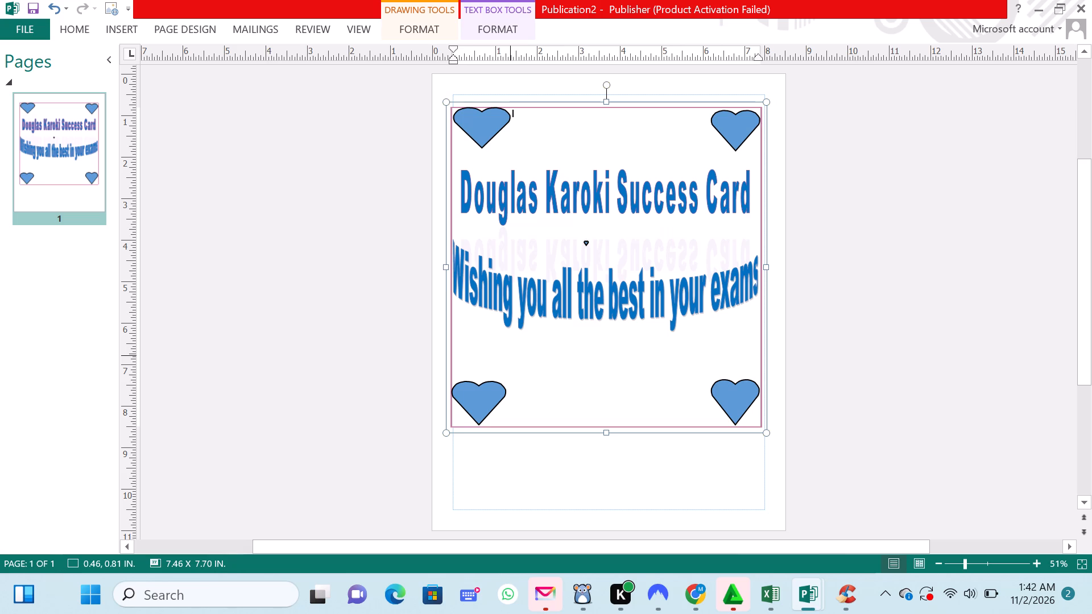
Insert an oval between the success card title and the exam wishes, and resize it to about 1.63 x 1.13 in.
{"action": "left_click", "coordinate": [119, 34]}
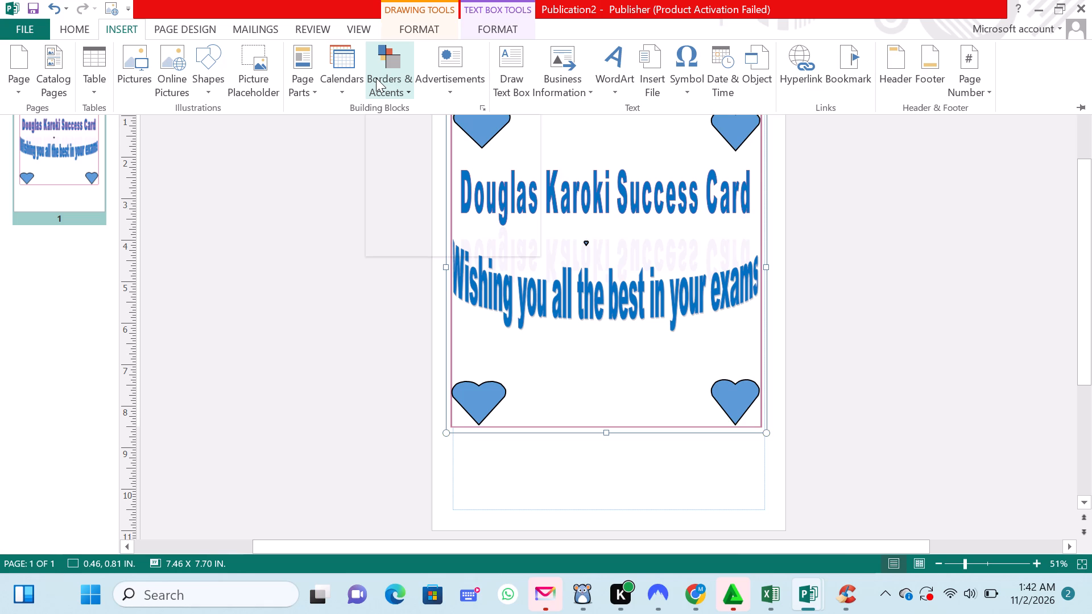
{"action": "left_click", "coordinate": [216, 70]}
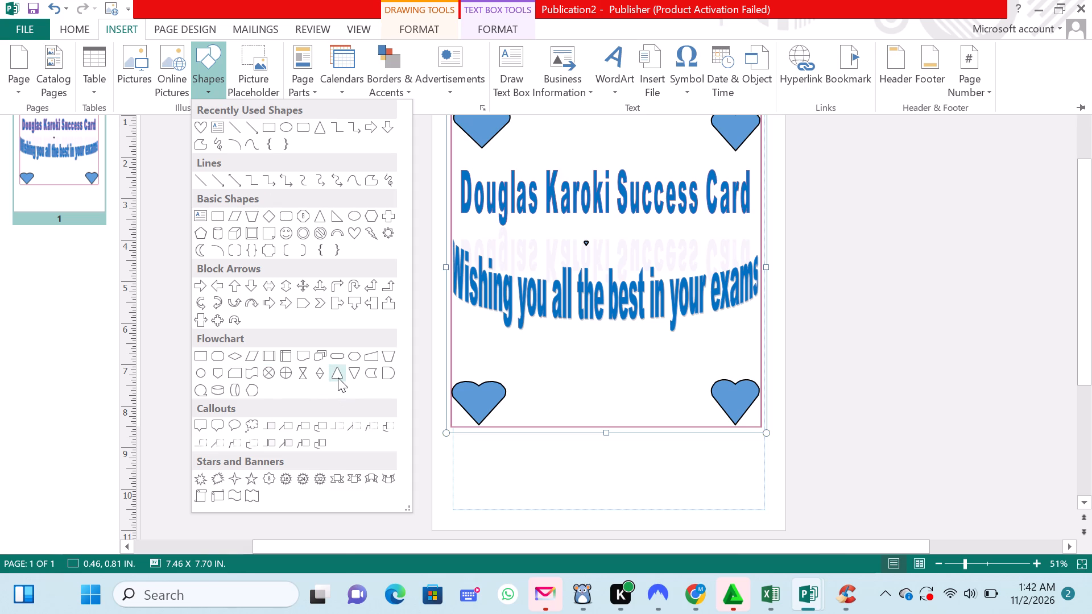
{"action": "left_click", "coordinate": [354, 215]}
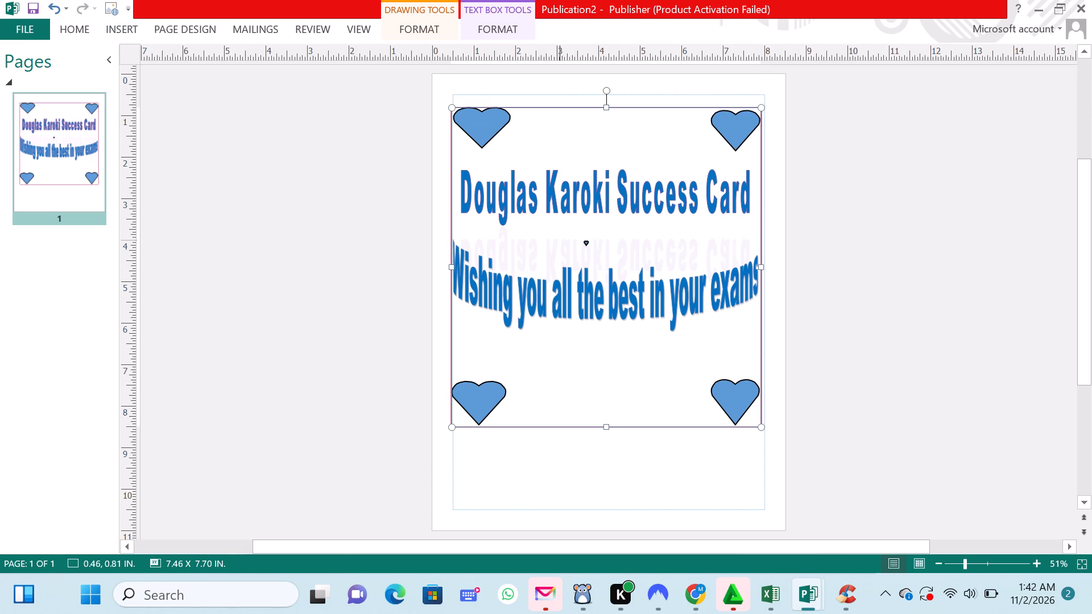
{"action": "left_click", "coordinate": [561, 246]}
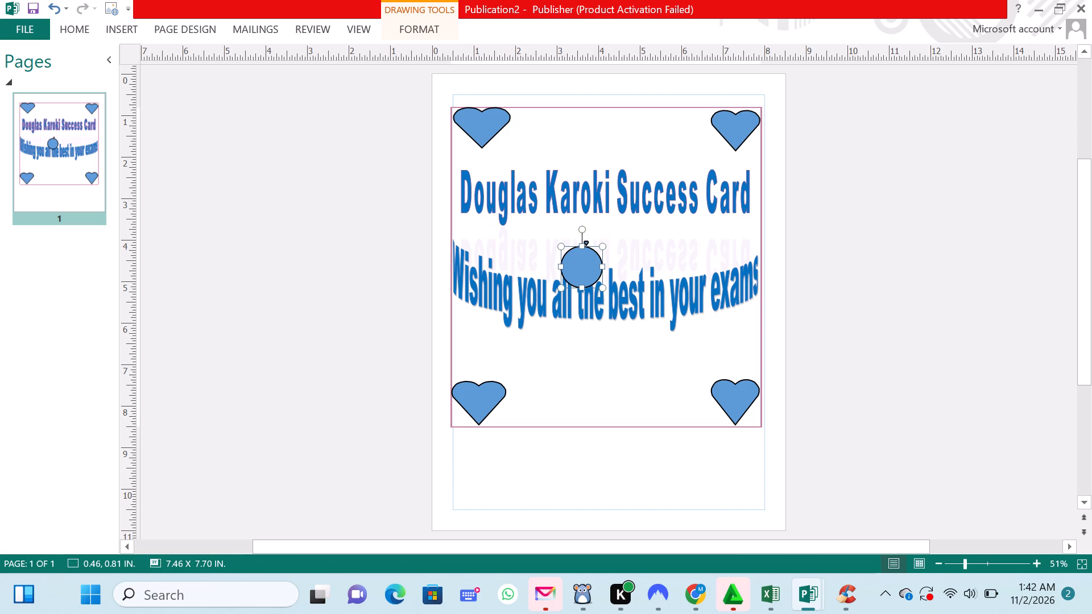
{"action": "left_click_drag", "start_coordinate": [560, 244], "coordinate": [559, 242]}
{"action": "left_click_drag", "start_coordinate": [559, 242], "coordinate": [557, 222]}
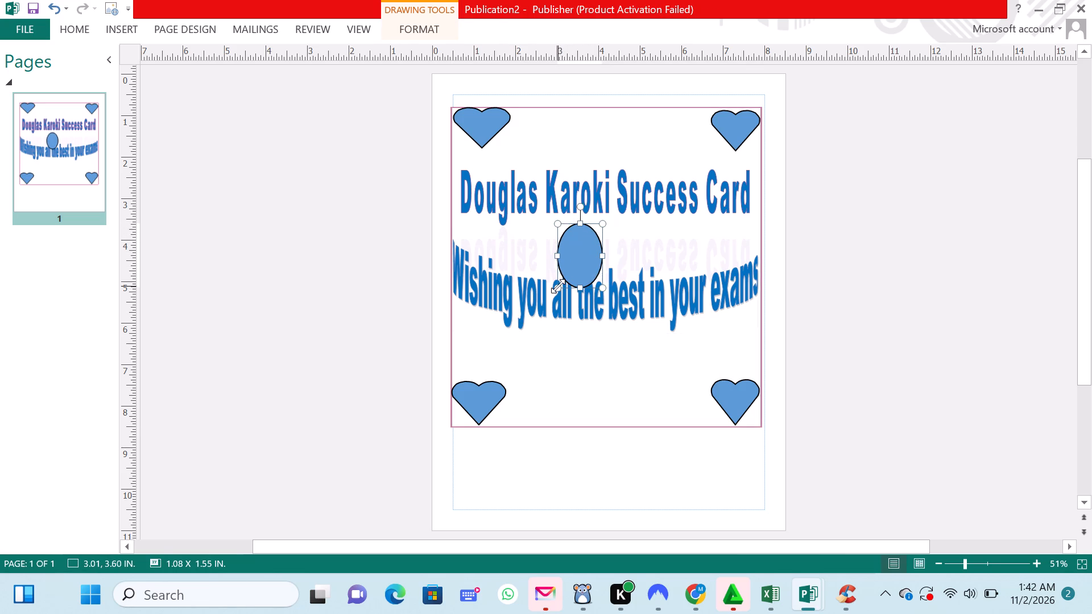
{"action": "left_click_drag", "start_coordinate": [557, 286], "coordinate": [560, 254]}
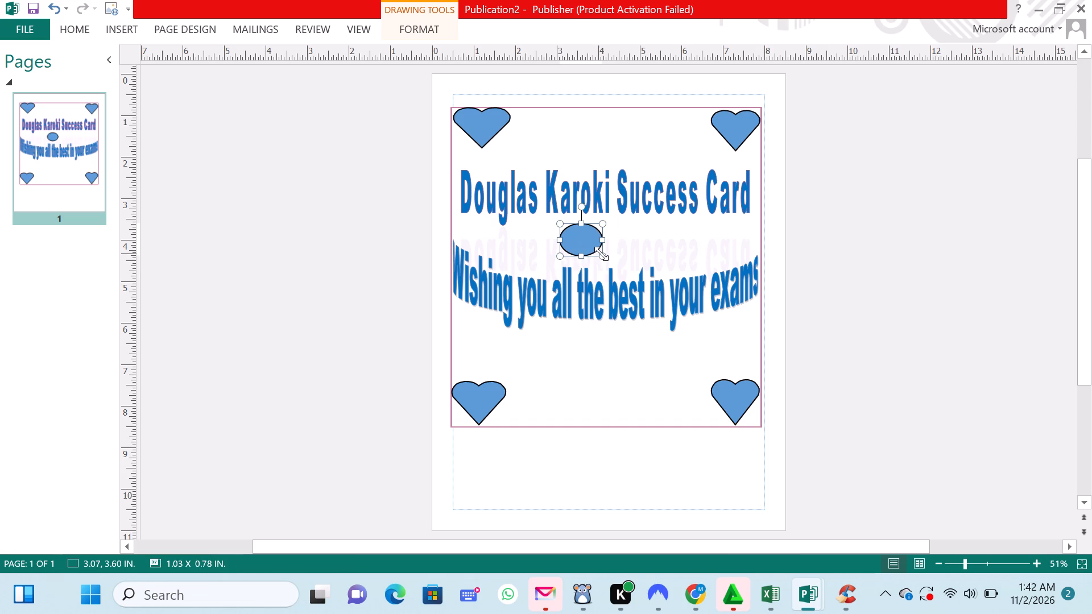
{"action": "left_click_drag", "start_coordinate": [602, 254], "coordinate": [613, 265]}
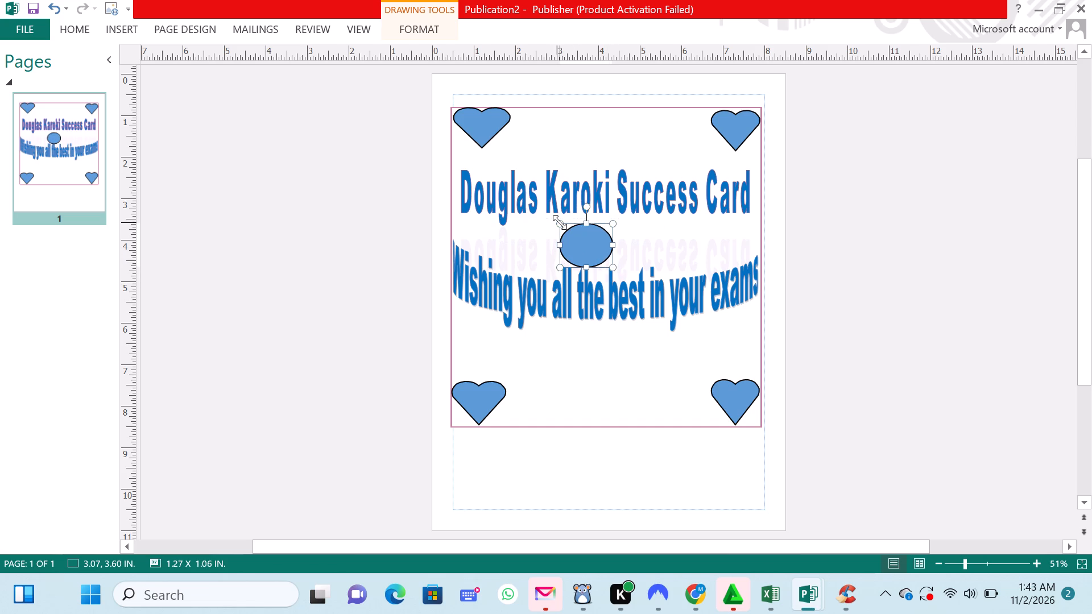
{"action": "left_click_drag", "start_coordinate": [557, 225], "coordinate": [548, 223]}
{"action": "left_click_drag", "start_coordinate": [548, 223], "coordinate": [543, 222]}
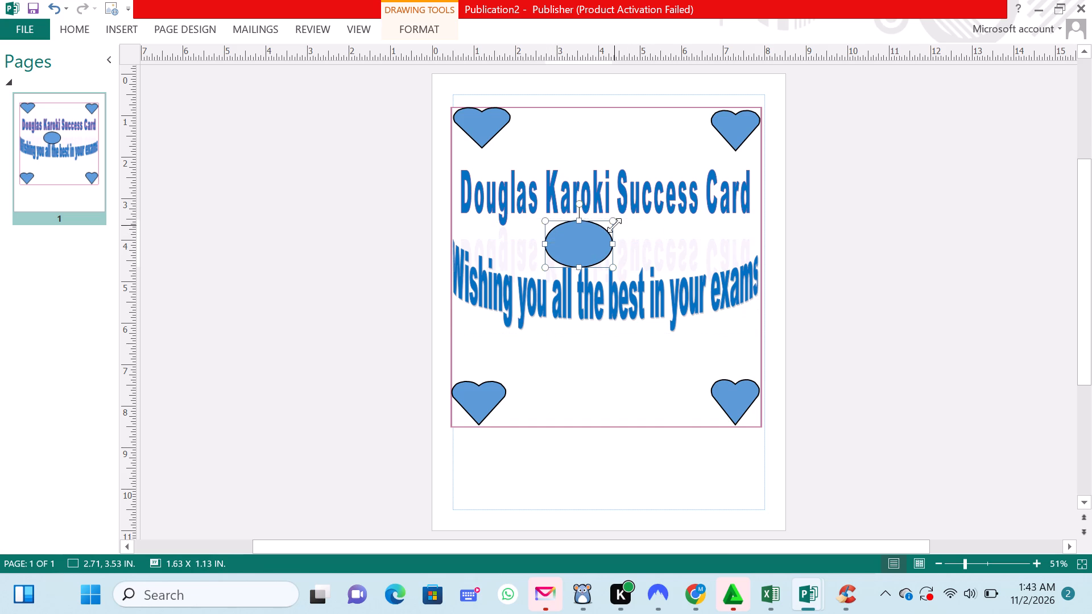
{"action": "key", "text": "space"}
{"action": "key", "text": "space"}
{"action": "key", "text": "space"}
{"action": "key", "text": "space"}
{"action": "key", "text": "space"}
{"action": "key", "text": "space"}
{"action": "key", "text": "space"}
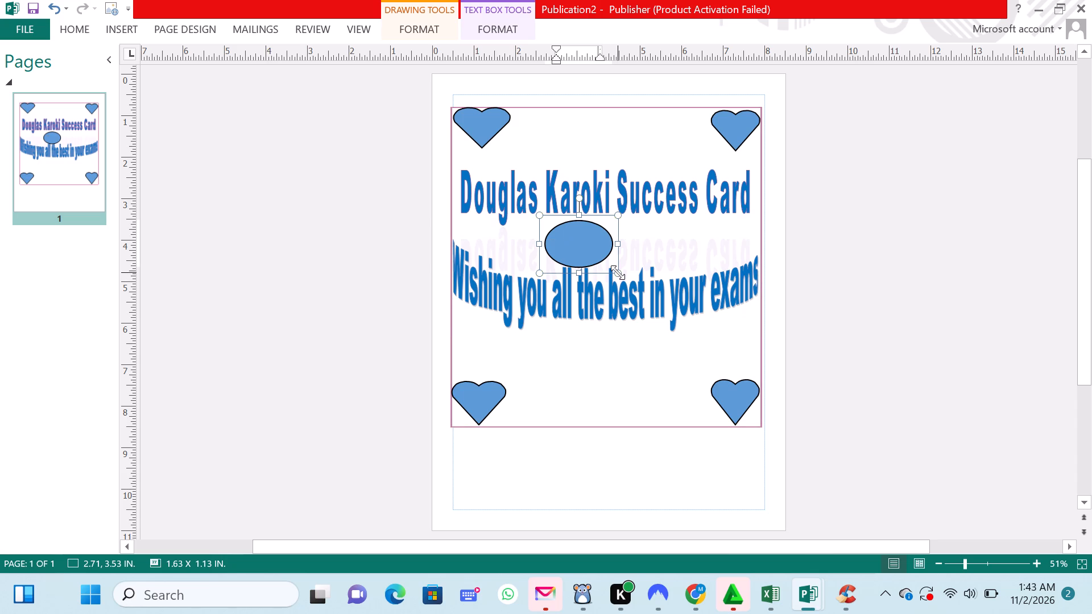
Flatten the oval between the title and the exam wishes to about 1.63 x 0.54 in, just above the wishes text.
{"action": "left_click_drag", "start_coordinate": [618, 272], "coordinate": [611, 255]}
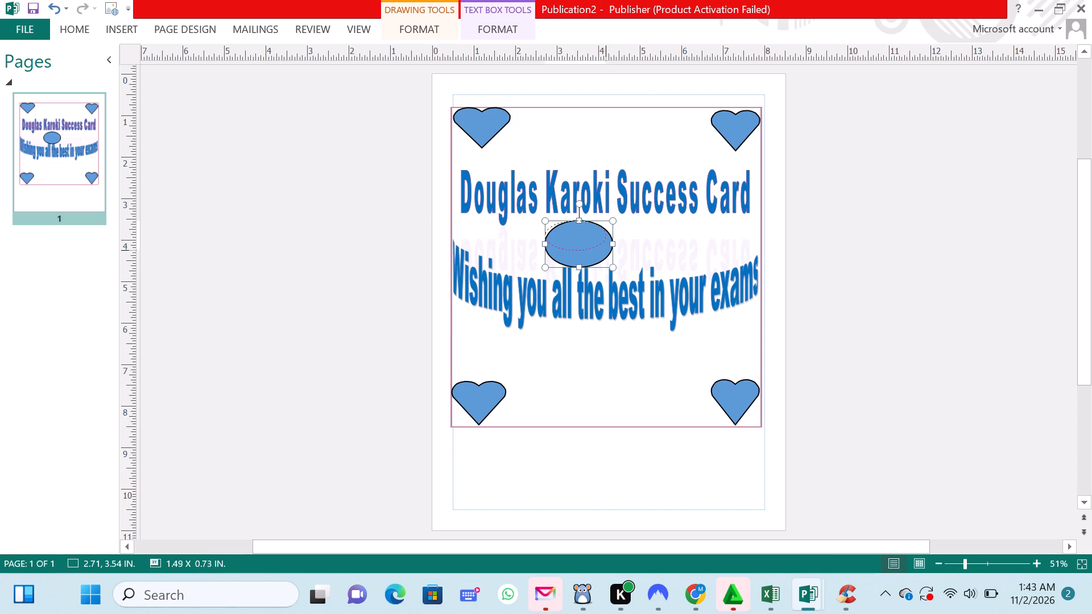
{"action": "left_click_drag", "start_coordinate": [611, 255], "coordinate": [607, 248]}
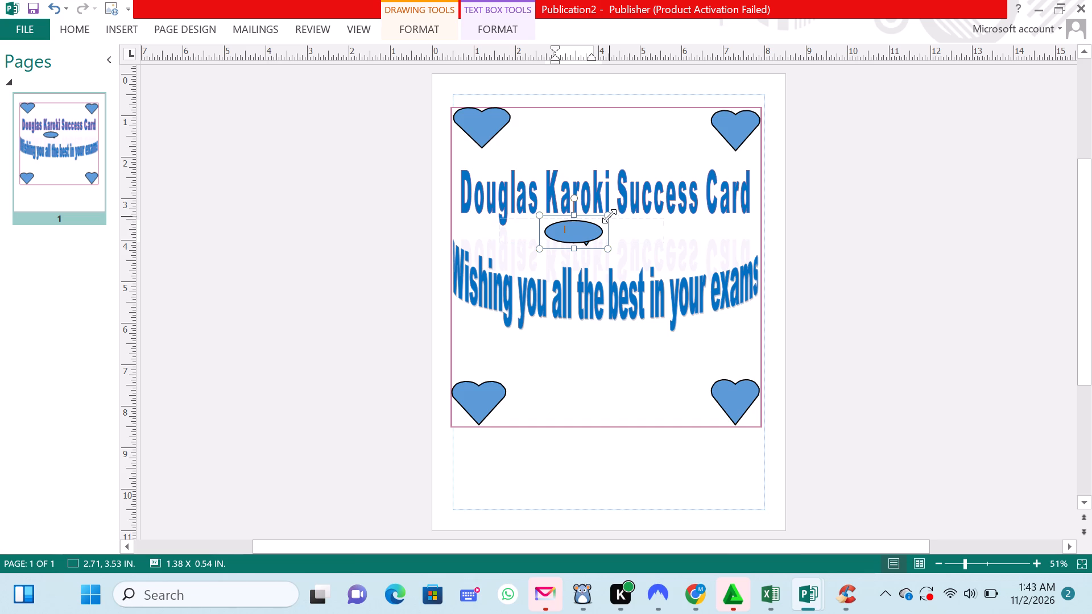
{"action": "left_click_drag", "start_coordinate": [609, 215], "coordinate": [609, 228]}
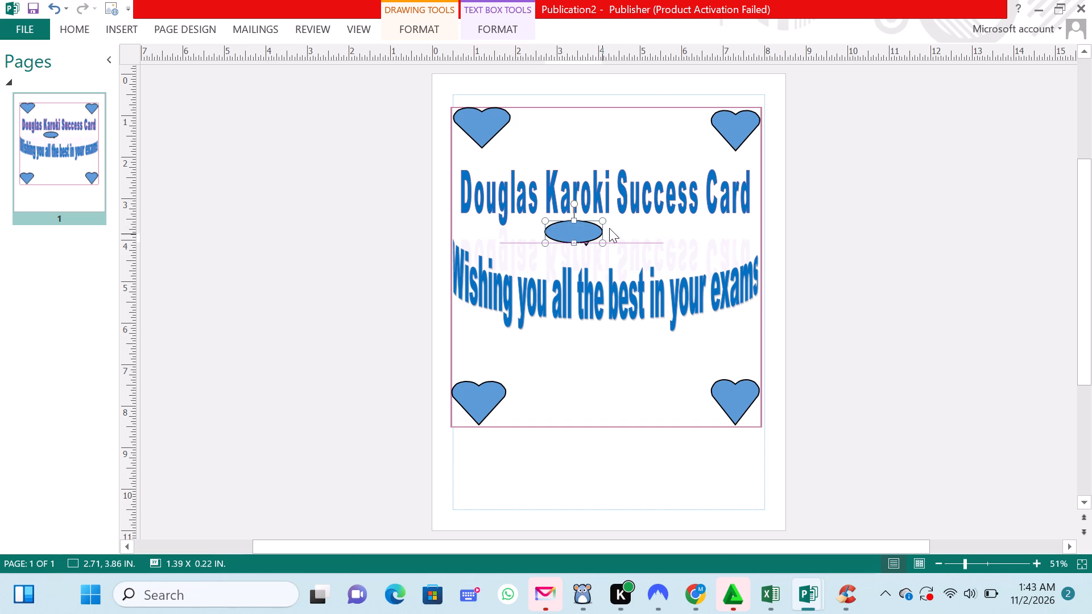
{"action": "left_click_drag", "start_coordinate": [606, 243], "coordinate": [612, 244]}
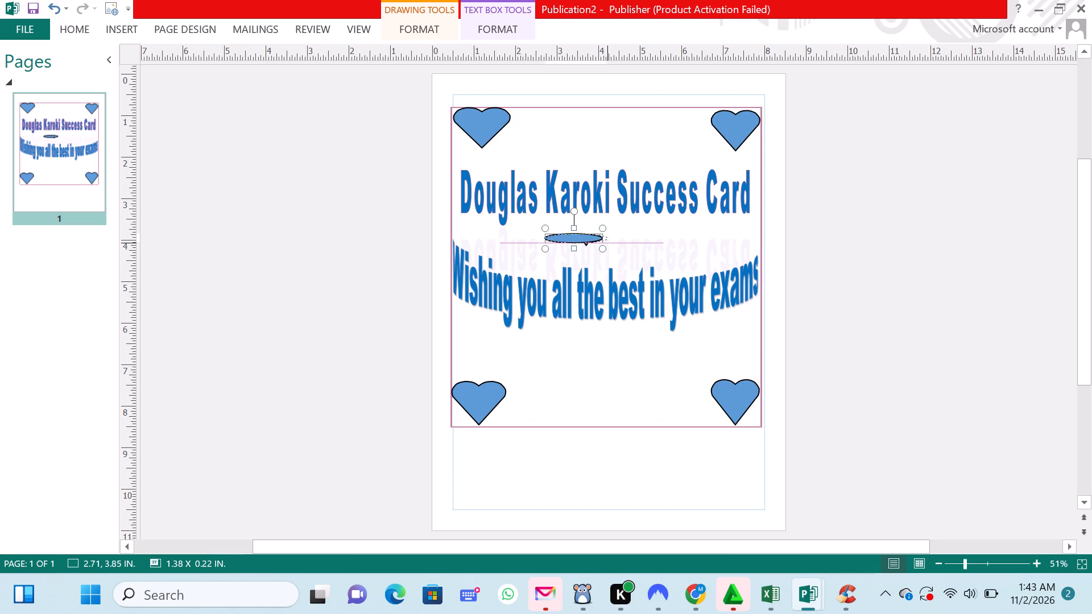
{"action": "left_click_drag", "start_coordinate": [612, 244], "coordinate": [617, 256]}
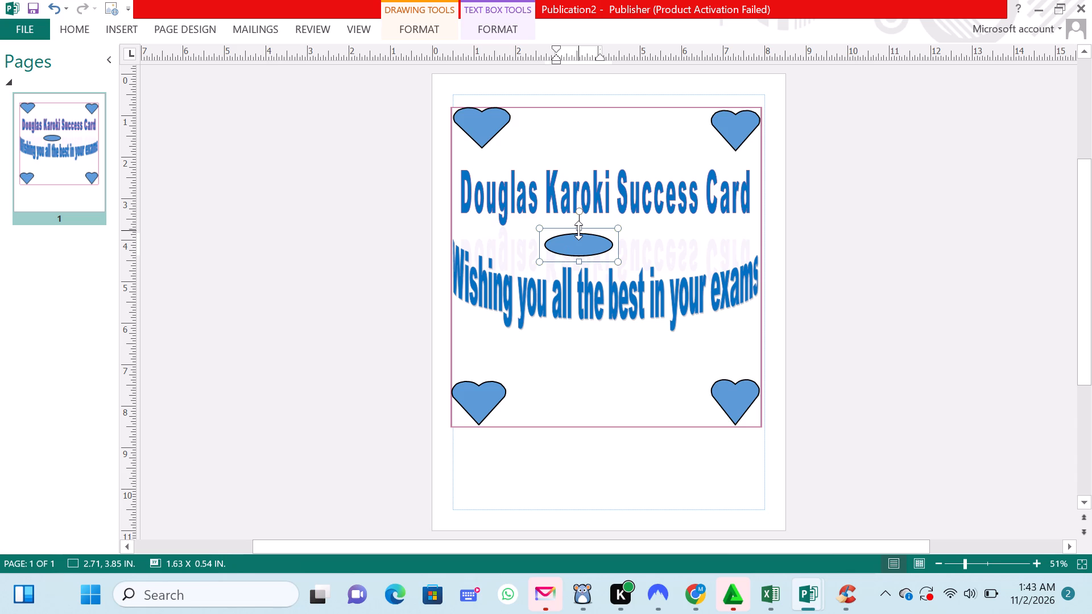
{"action": "left_click", "coordinate": [589, 373]}
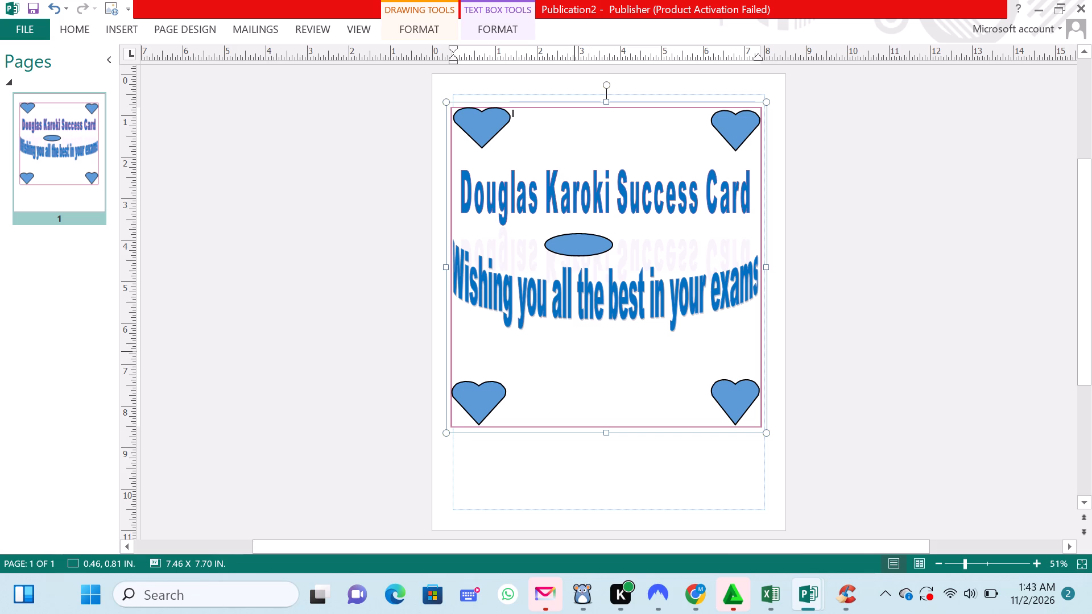
Save the card as Publication2 in Publisher format in the computer's Documents folder.
{"action": "key", "text": "ctrl+s"}
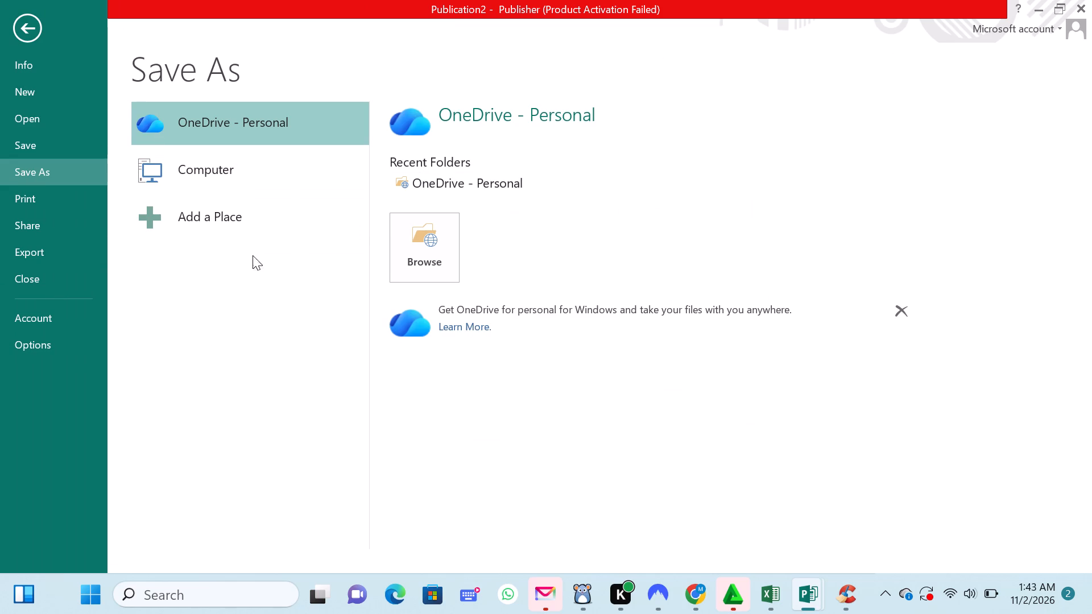
{"action": "left_click", "coordinate": [219, 164]}
{"action": "left_click", "coordinate": [435, 160]}
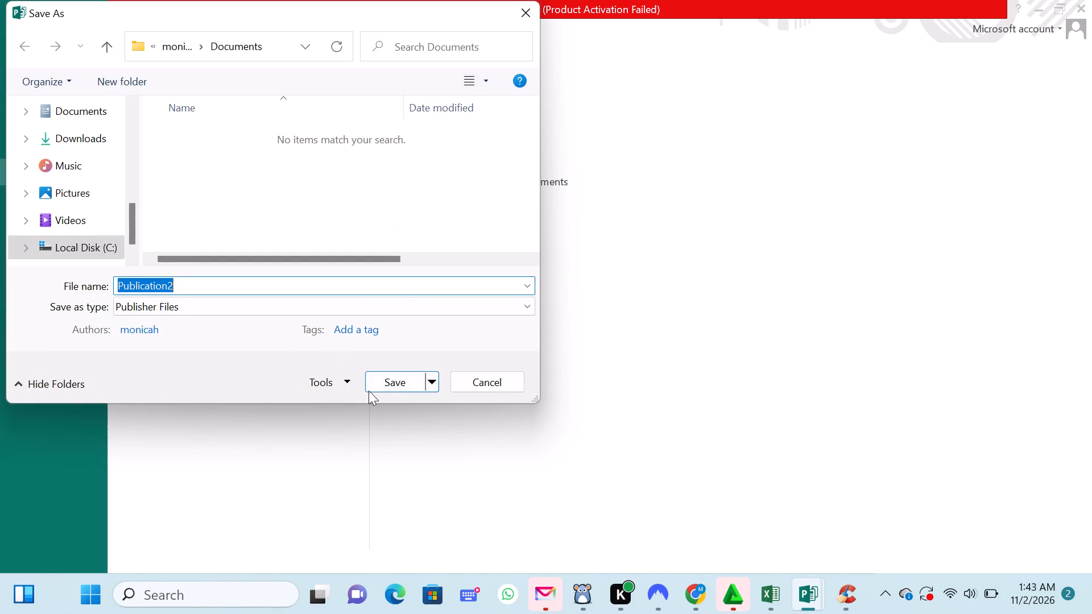
{"action": "left_click", "coordinate": [397, 383]}
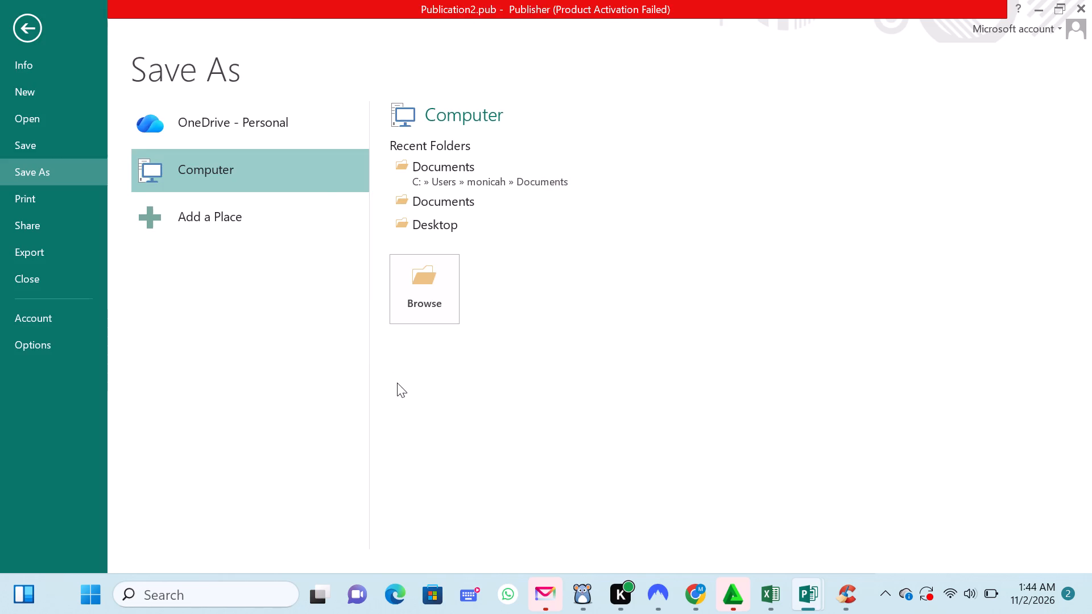